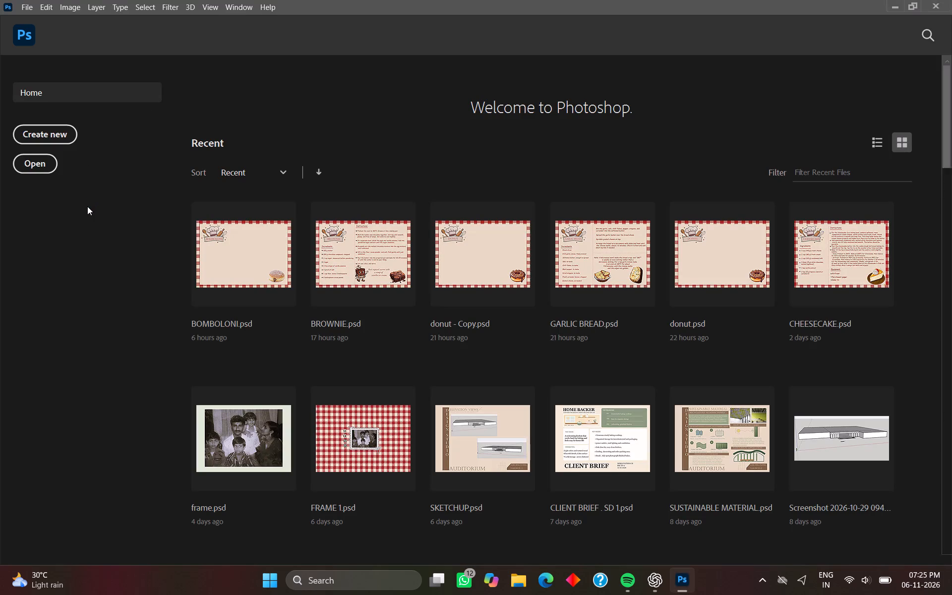
Open the recent file BOMBOLONI.psd.
{"action": "left_click", "coordinate": [249, 261]}
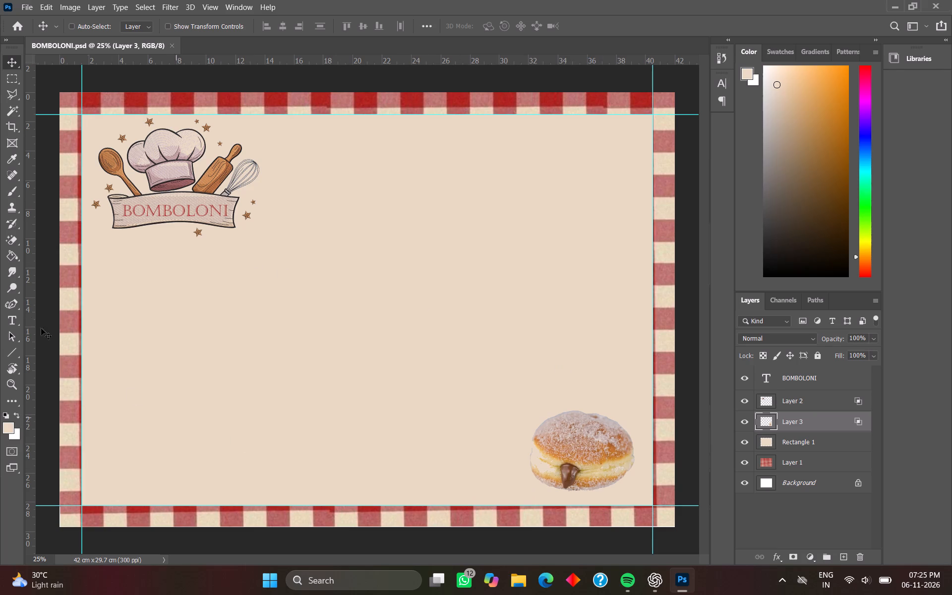
Set the Type tool to Comic Sans MS with a red text colour sampled from the checkered border.
{"action": "left_click", "coordinate": [13, 317]}
{"action": "left_click", "coordinate": [178, 26]}
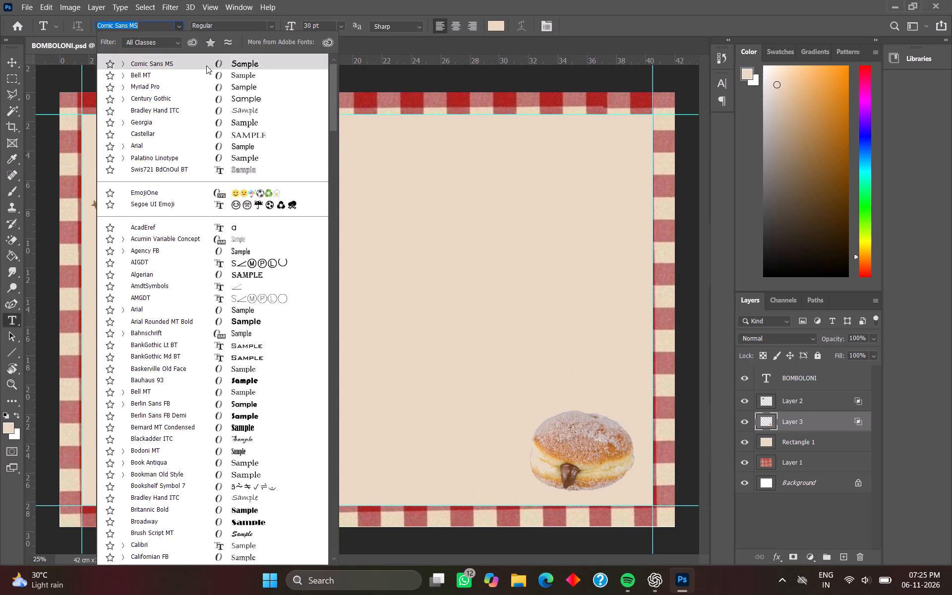
{"action": "left_click", "coordinate": [206, 65]}
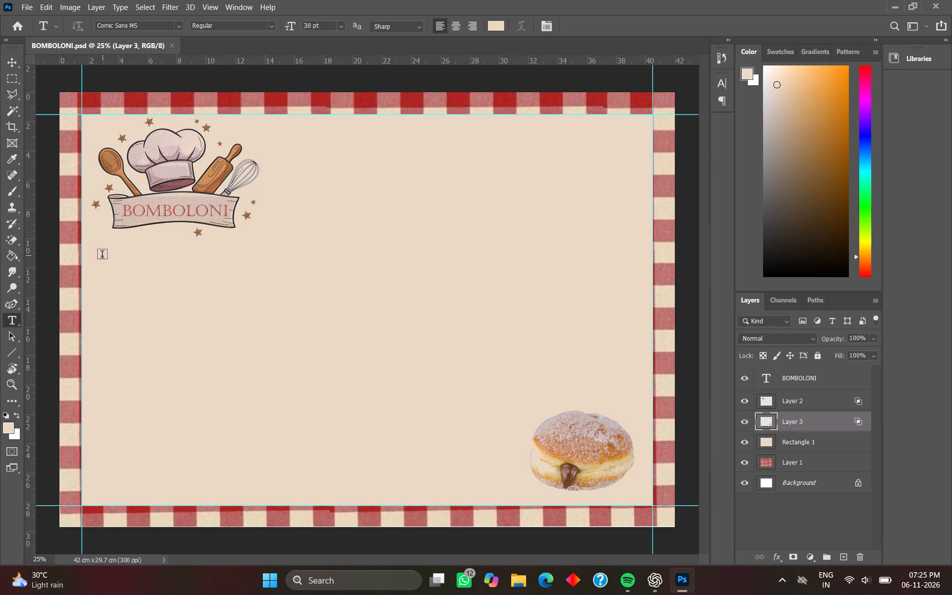
{"action": "left_click", "coordinate": [494, 24]}
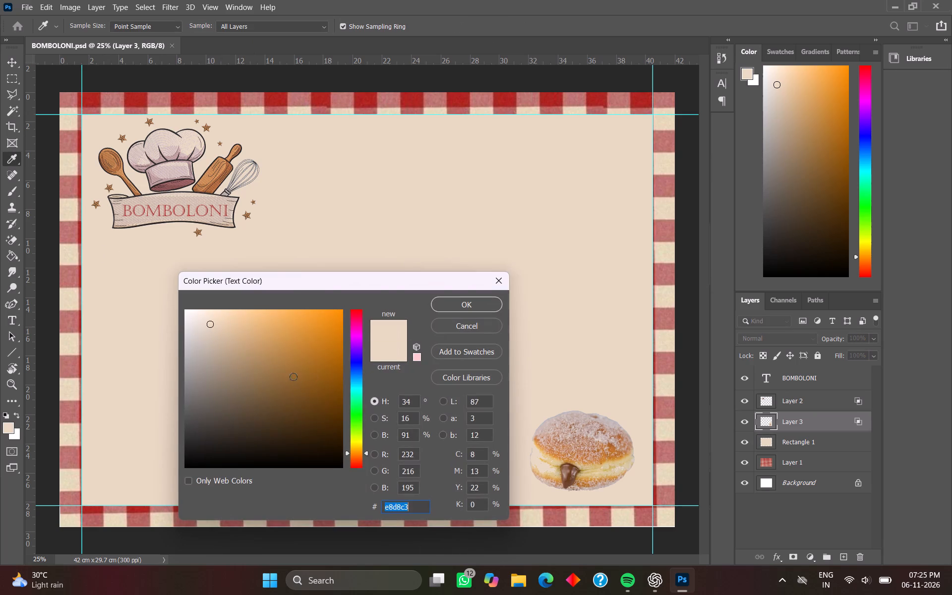
{"action": "left_click_drag", "start_coordinate": [293, 376], "coordinate": [282, 101]}
{"action": "left_click", "coordinate": [282, 101]}
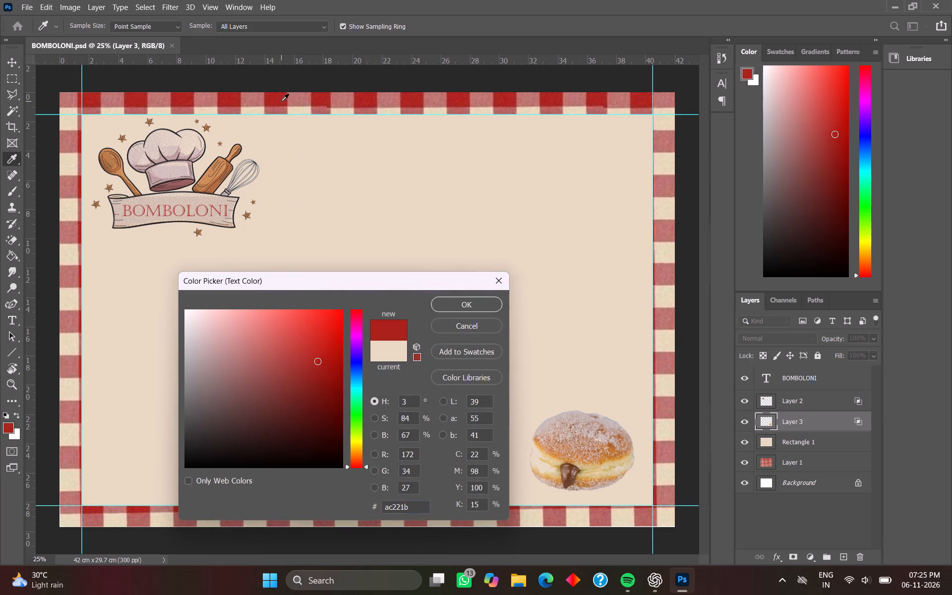
{"action": "left_click", "coordinate": [478, 302]}
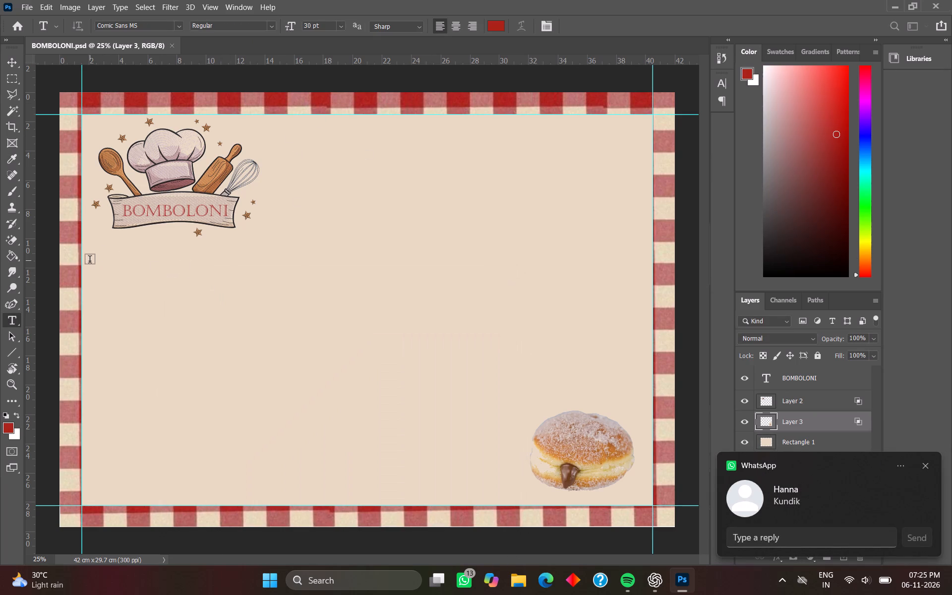
Add the heading text "Incredients" below the BOMBOLONI logo, near the vertical guide at the recipe area's left edge.
{"action": "left_click", "coordinate": [91, 262]}
{"action": "key", "text": "BackSpace"}
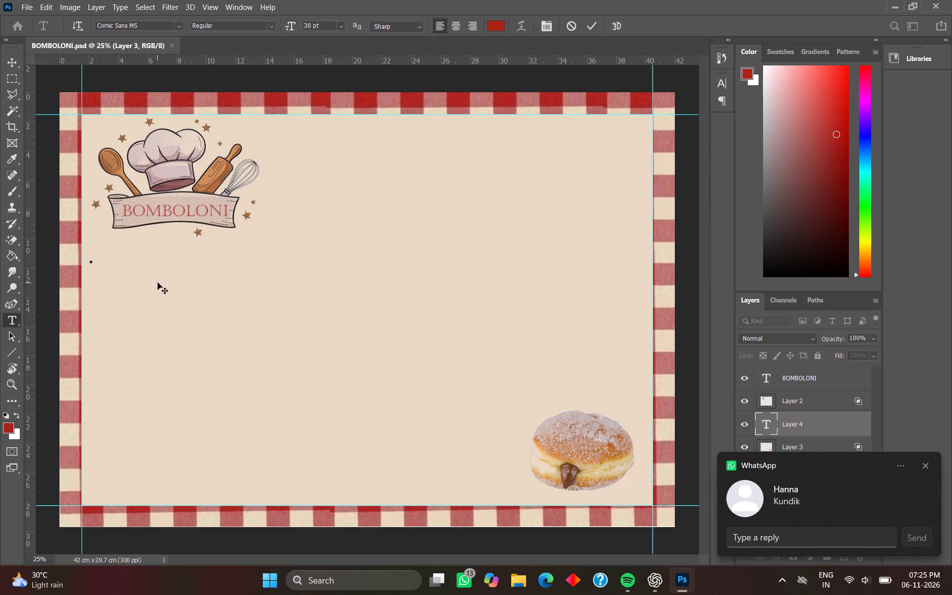
{"action": "type", "text": "ncredients"}
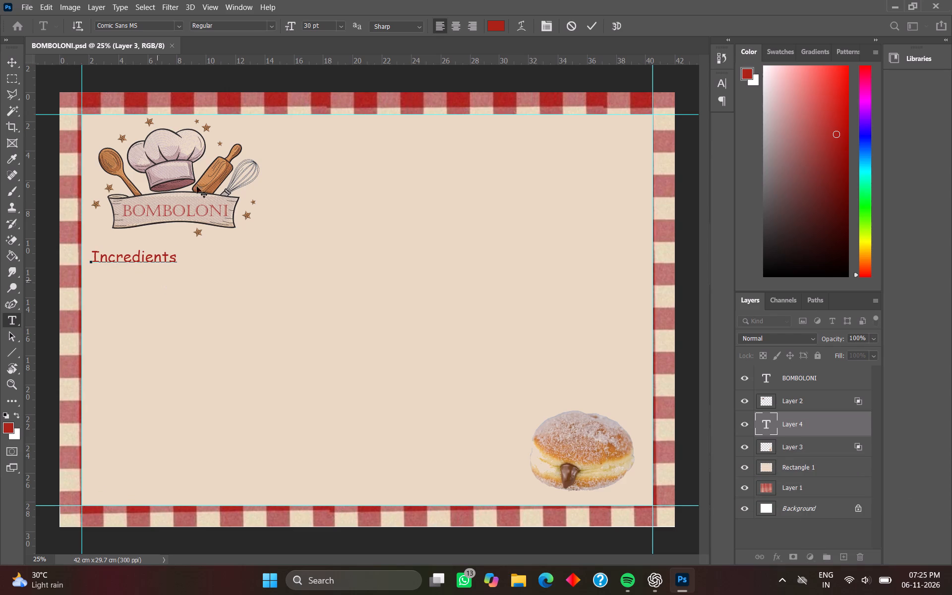
Set the whole "Incredients" heading to a font size of 24 pt and commit the text.
{"action": "left_click_drag", "start_coordinate": [176, 253], "coordinate": [123, 256]}
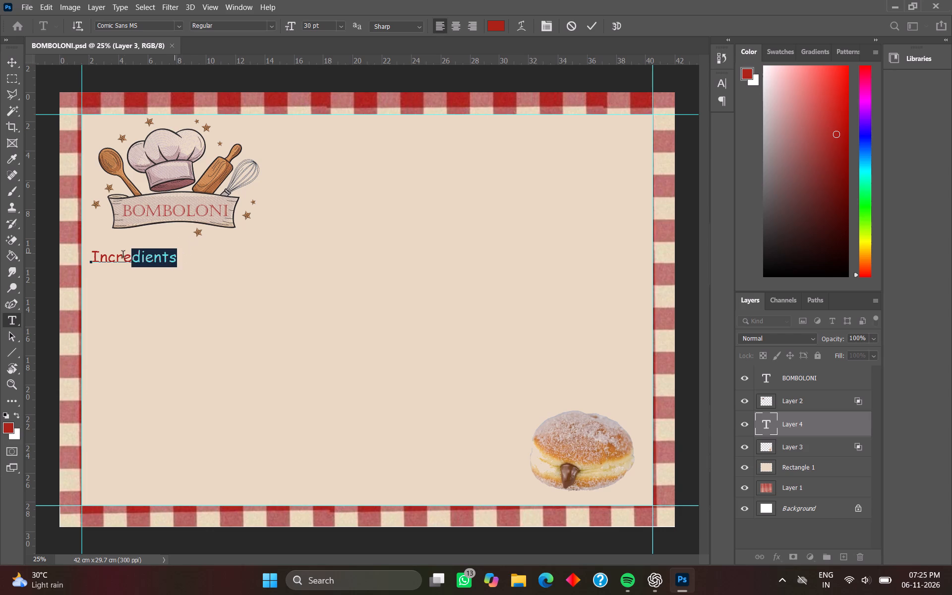
{"action": "left_click_drag", "start_coordinate": [123, 256], "coordinate": [77, 256]}
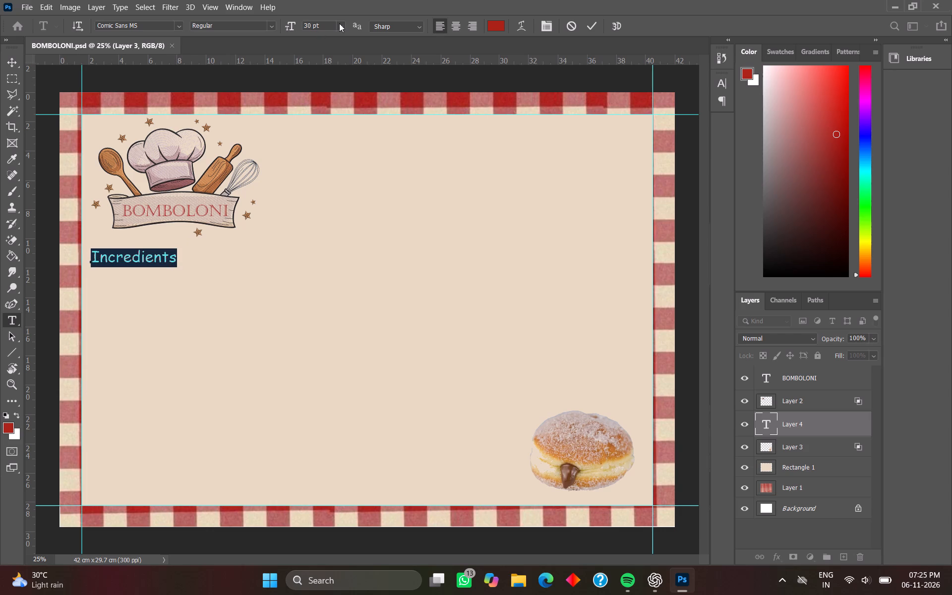
{"action": "left_click", "coordinate": [339, 24]}
{"action": "left_click", "coordinate": [324, 140]}
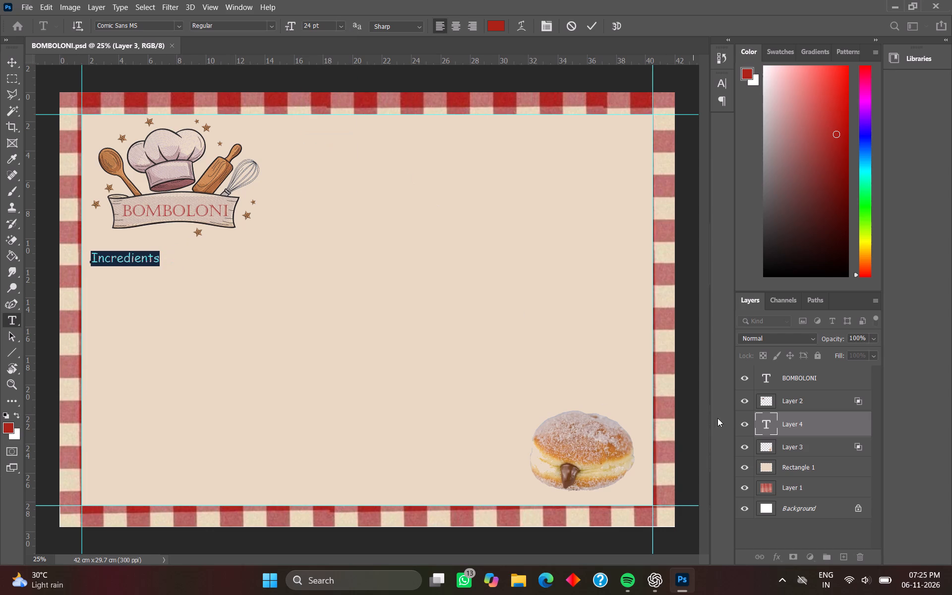
{"action": "left_click", "coordinate": [798, 424]}
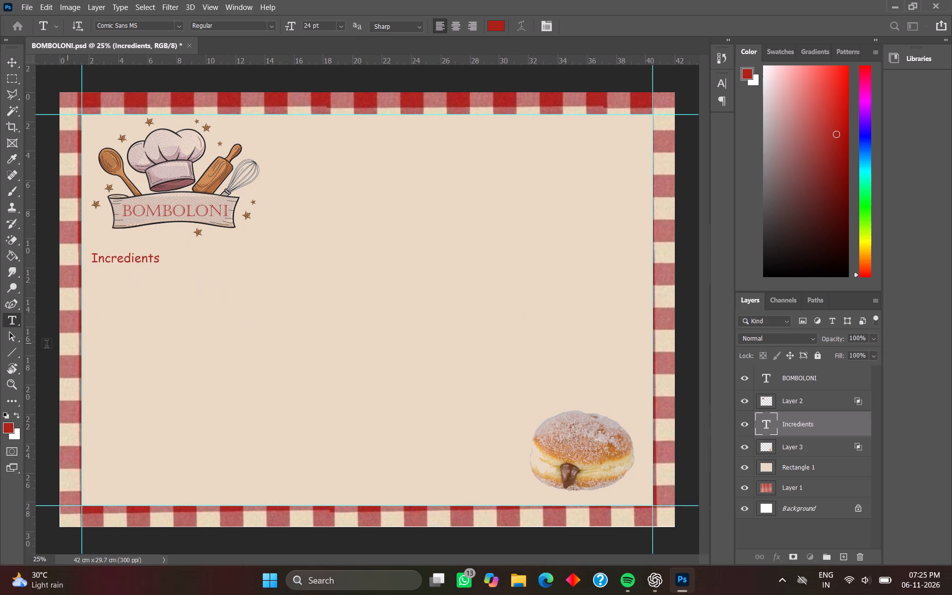
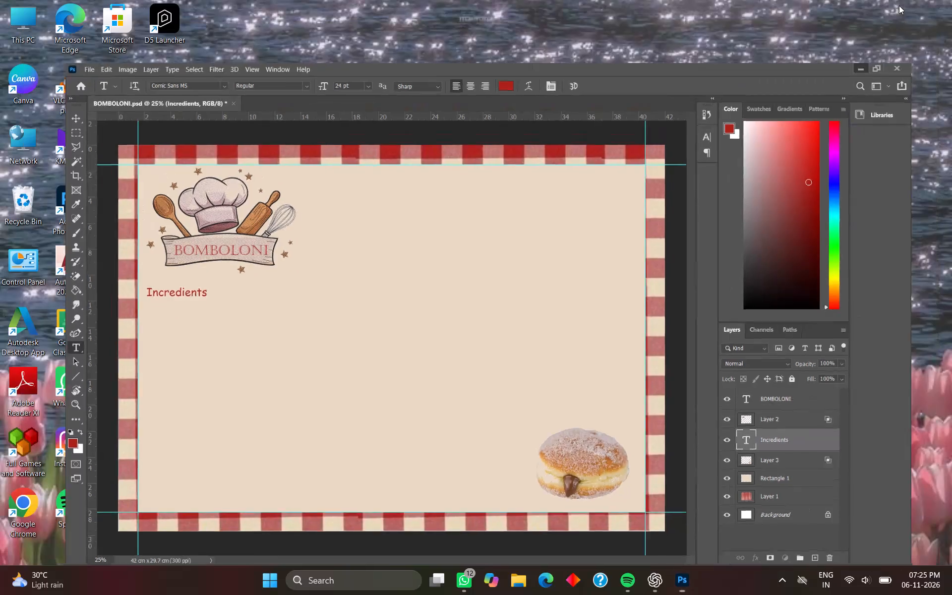
Open the Pinterest app from the desktop.
{"action": "double_click", "coordinate": [128, 91]}
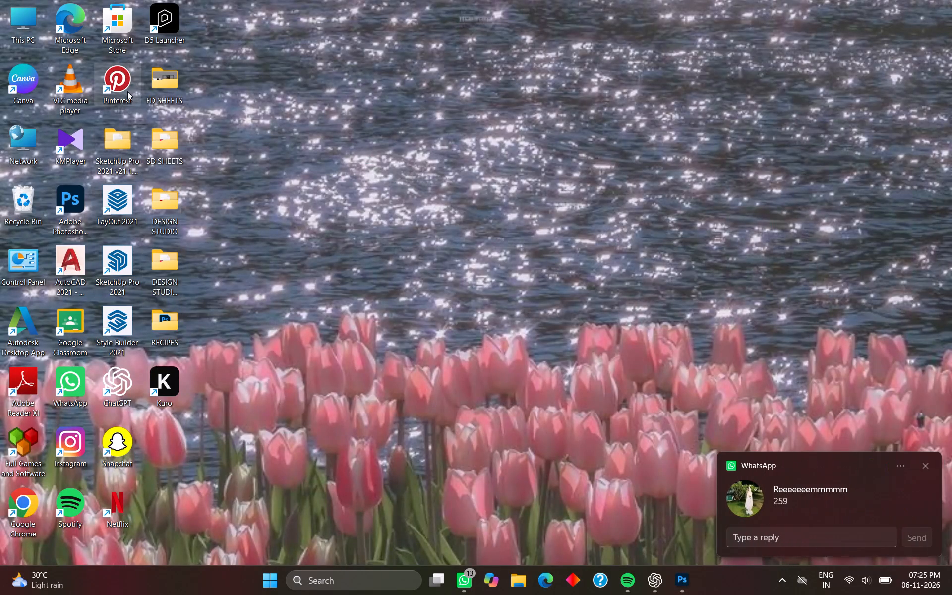
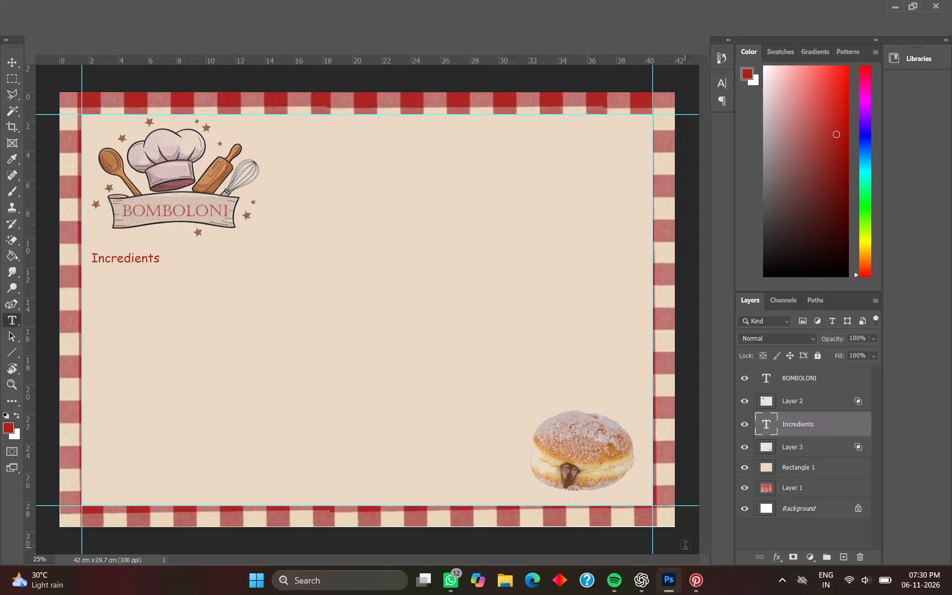
Switch from Photoshop to the Pinterest app.
{"action": "left_click", "coordinate": [695, 576]}
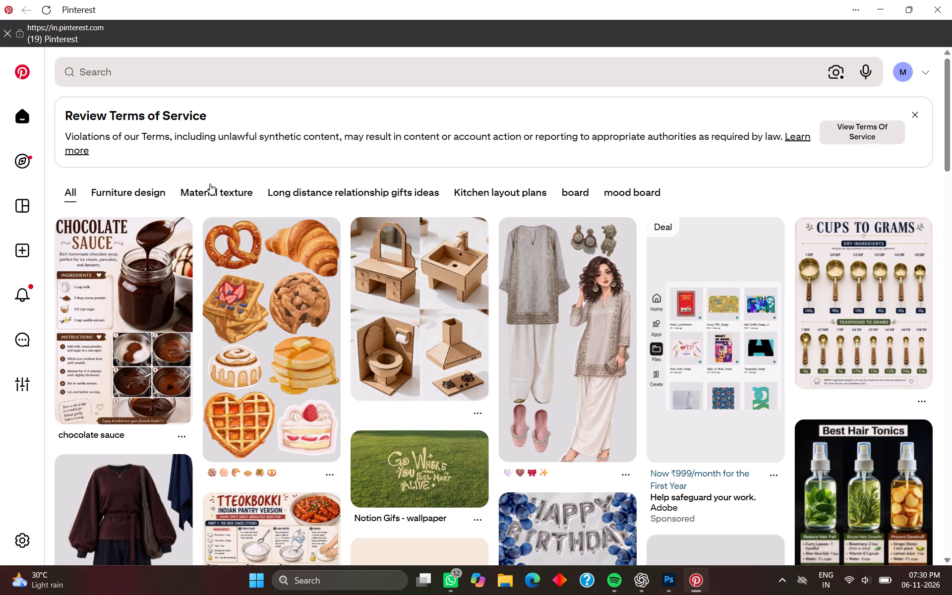
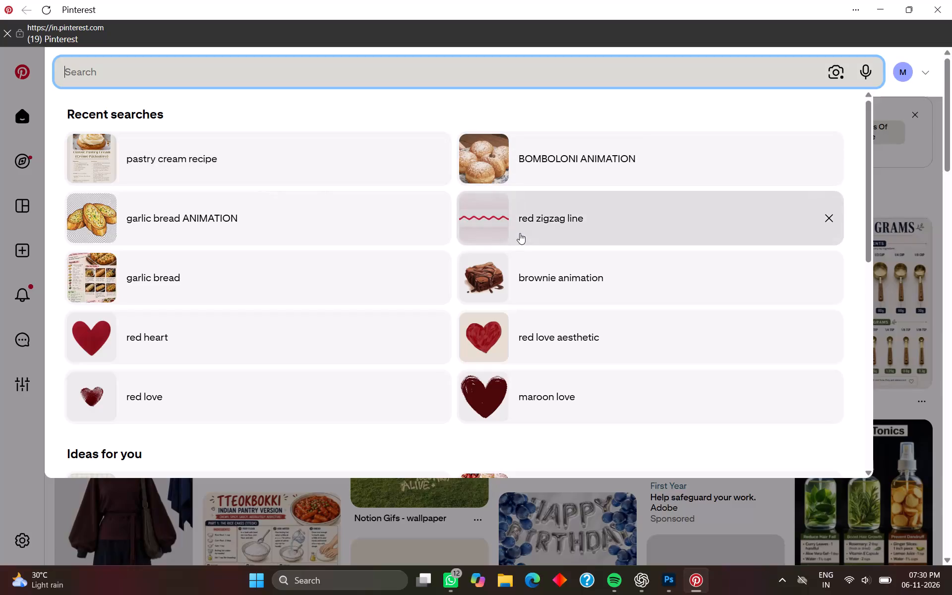
Rerun the recent Pinterest search "red zigzag line", copy the image from the first wavy red line pin, and switch to Photoshop.
{"action": "left_click", "coordinate": [520, 233]}
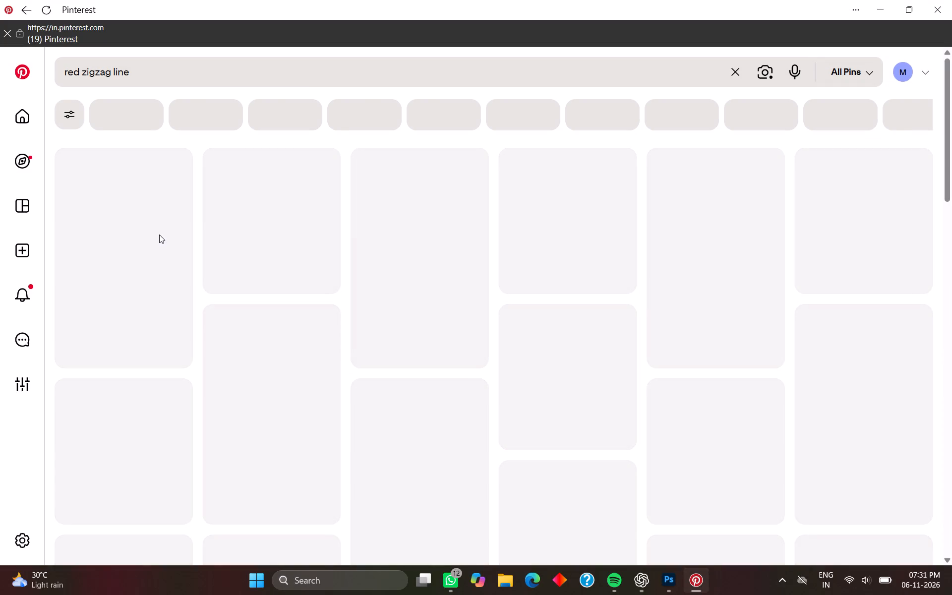
{"action": "left_click", "coordinate": [145, 237]}
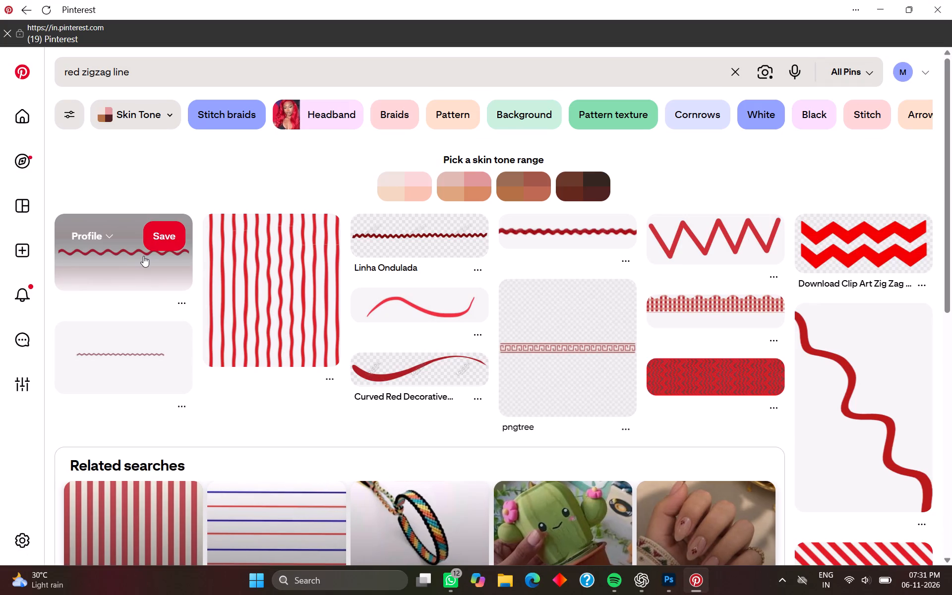
{"action": "left_click", "coordinate": [144, 255]}
{"action": "left_click", "coordinate": [146, 249]}
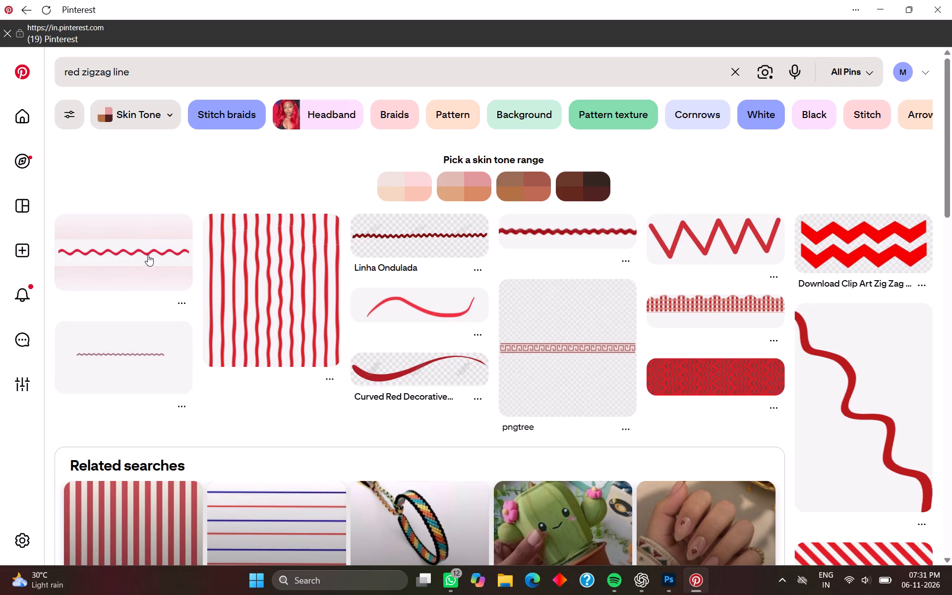
{"action": "left_click", "coordinate": [151, 261]}
{"action": "right_click", "coordinate": [171, 242]}
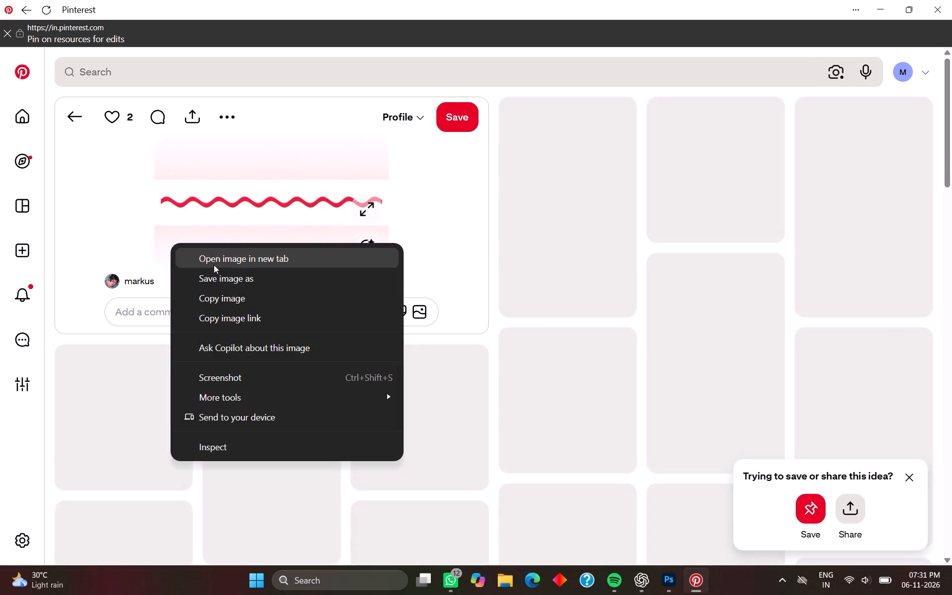
{"action": "left_click", "coordinate": [221, 296]}
{"action": "left_click", "coordinate": [676, 575]}
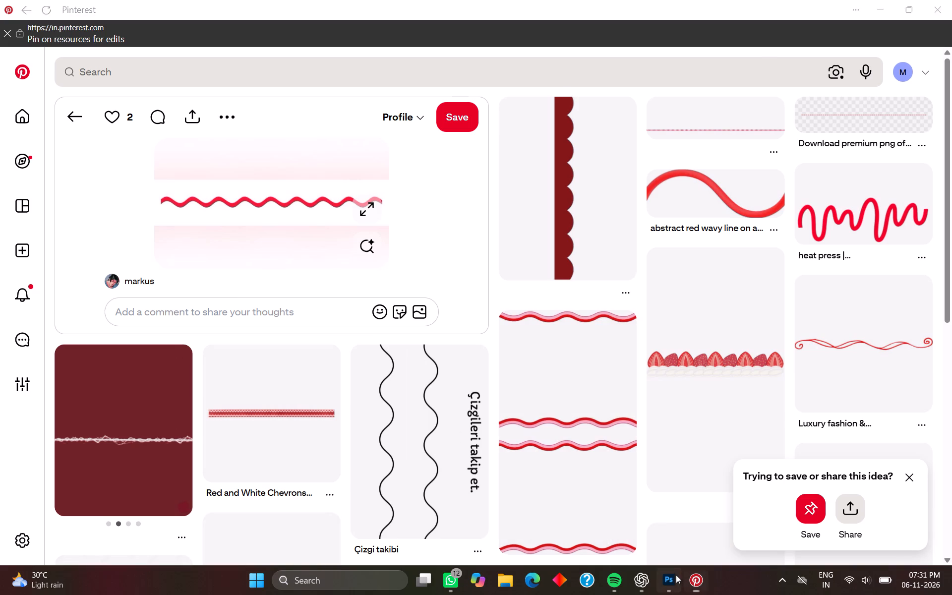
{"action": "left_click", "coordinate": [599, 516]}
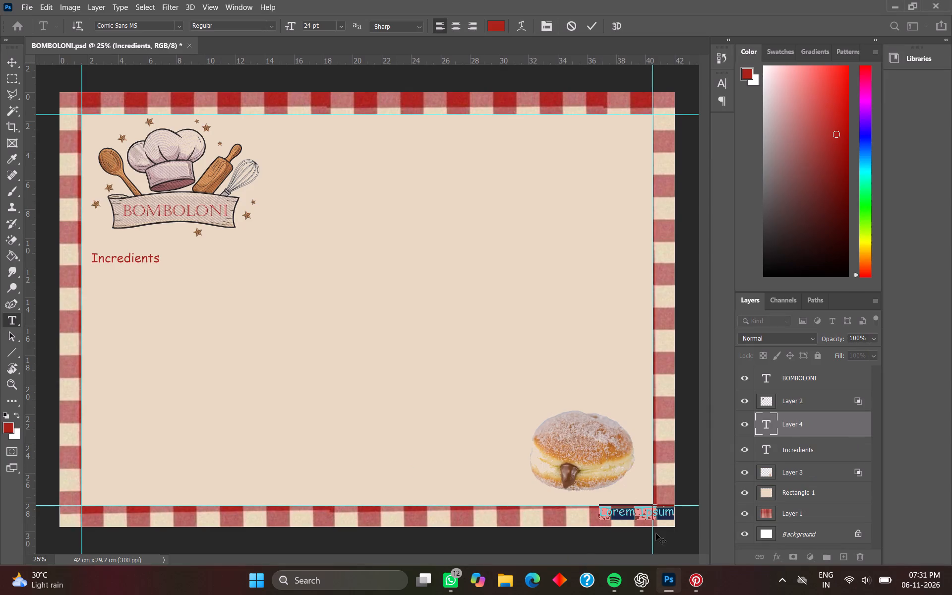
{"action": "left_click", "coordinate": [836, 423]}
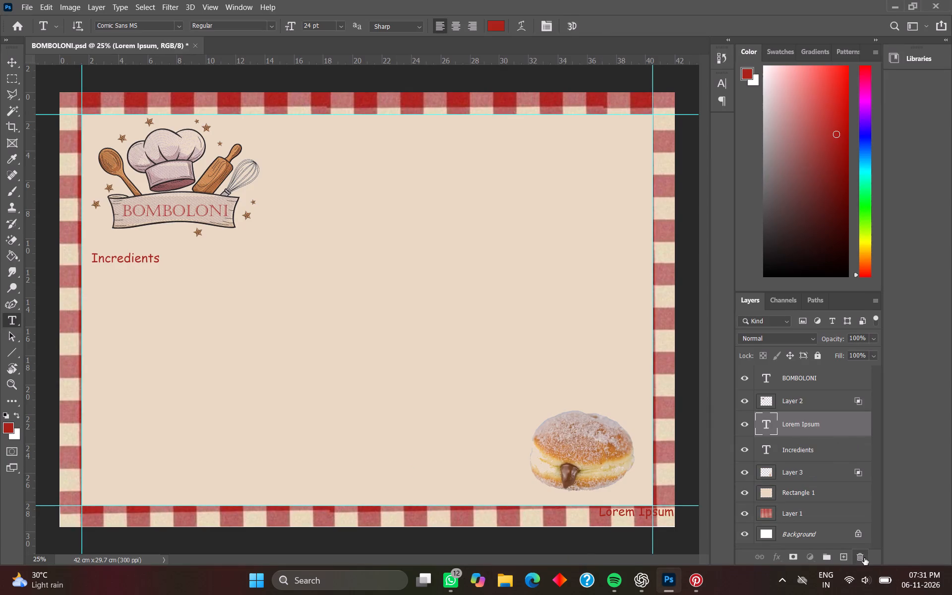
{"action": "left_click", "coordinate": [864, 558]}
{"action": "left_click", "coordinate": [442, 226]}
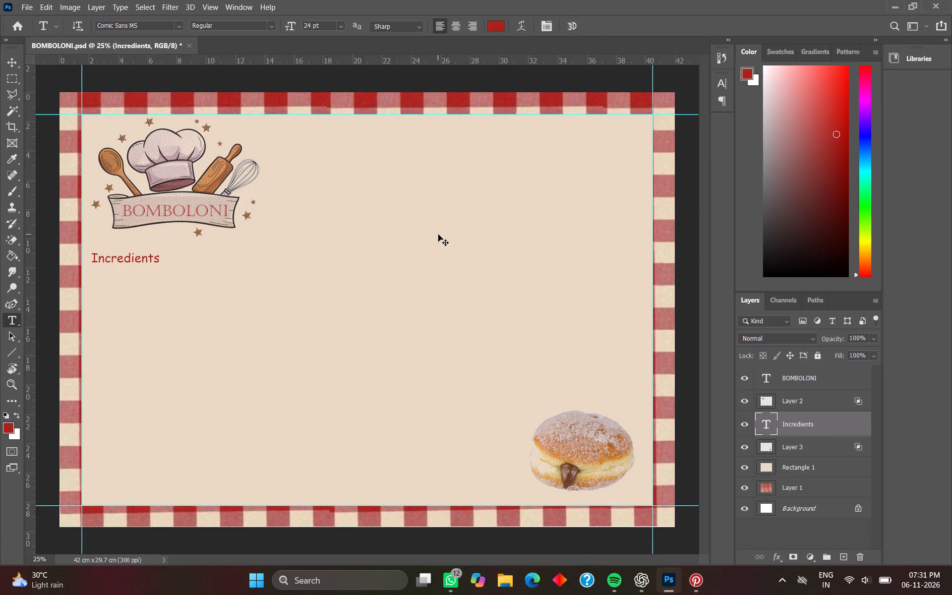
Paste the copied red wavy-line image and place it in the open area below the "Incredients" heading.
{"action": "key", "text": "ctrl+v"}
{"action": "left_click_drag", "start_coordinate": [437, 235], "coordinate": [329, 315], "text": "ctrl"}
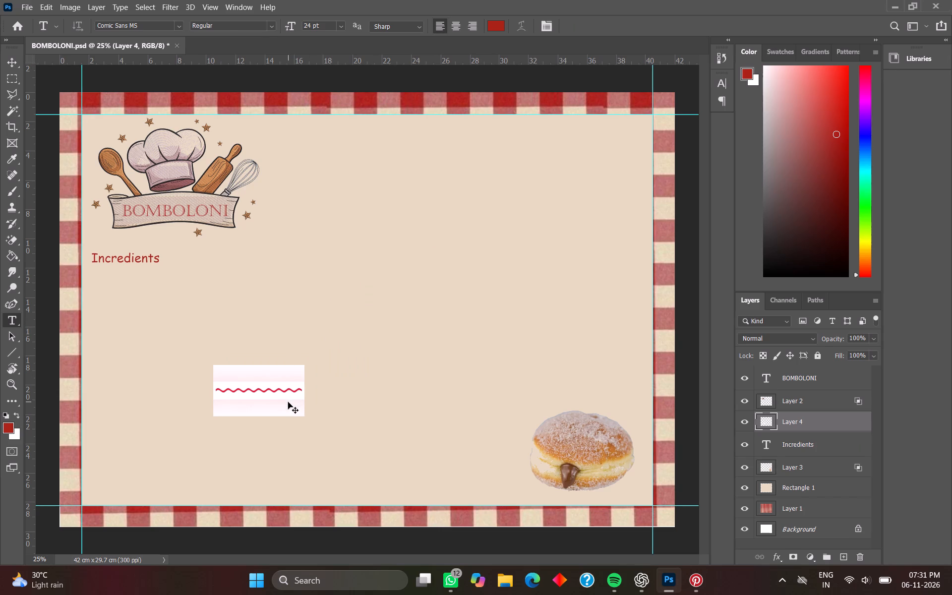
{"action": "key", "text": "ctrl+t"}
{"action": "left_click_drag", "start_coordinate": [261, 391], "coordinate": [262, 341]}
Hide the white background of the pasted wavy-line layer using the Blend If setting in its layer style.
{"action": "double_click", "coordinate": [820, 421]}
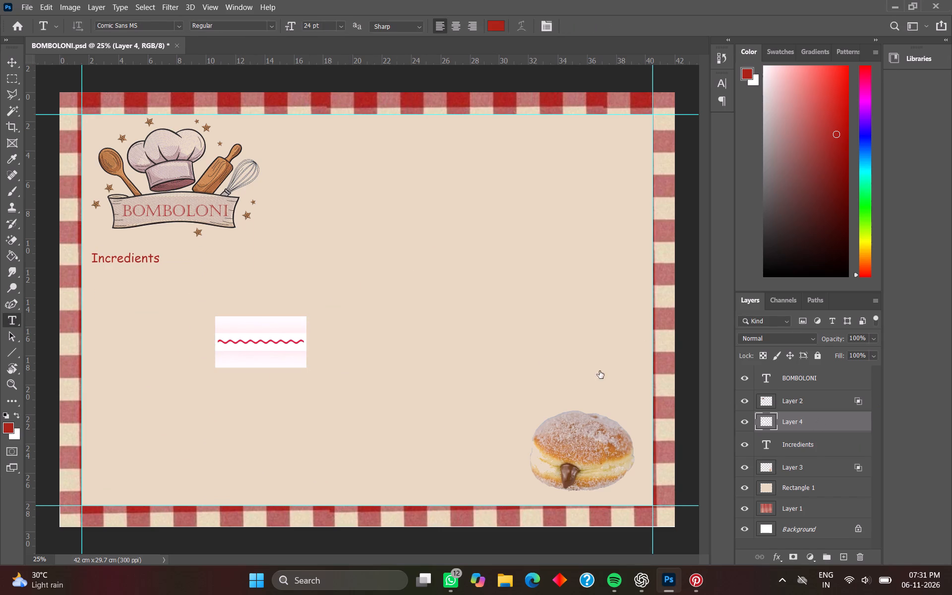
{"action": "left_click_drag", "start_coordinate": [677, 345], "coordinate": [665, 347]}
{"action": "left_click", "coordinate": [779, 156]}
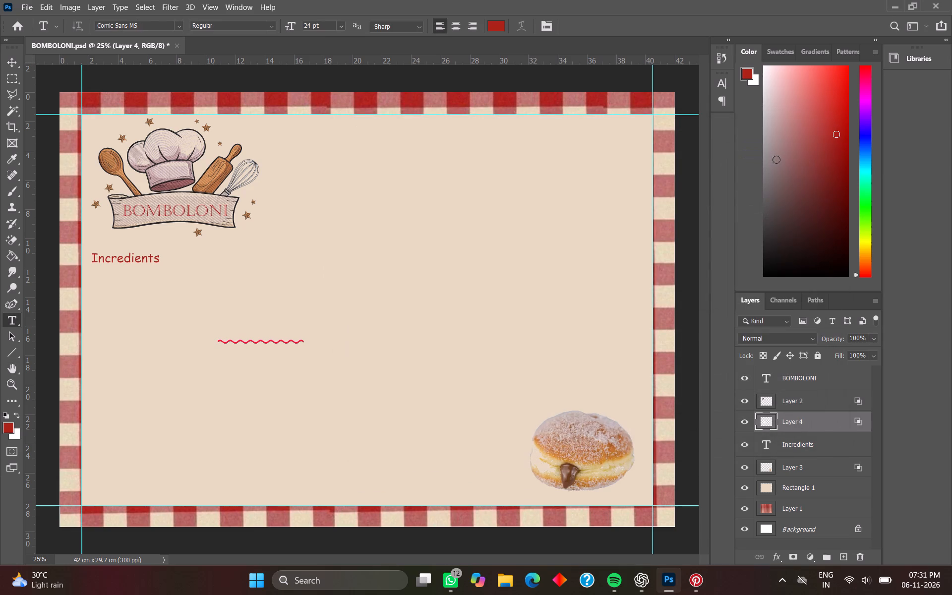
Scale the wavy line to about 84% and position it as an underline just beneath the "Incredients" heading.
{"action": "key", "text": "ctrl+t"}
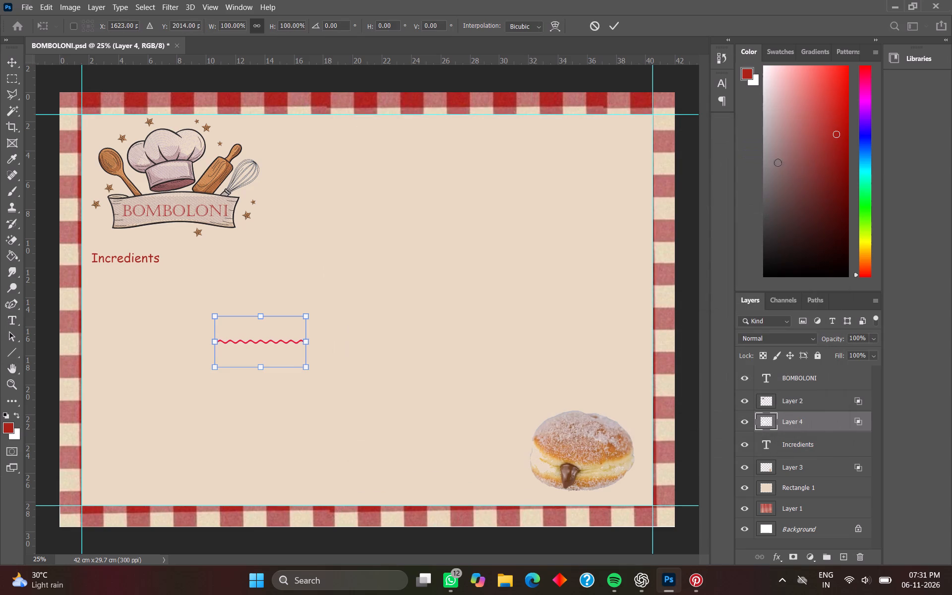
{"action": "left_click_drag", "start_coordinate": [273, 339], "coordinate": [152, 278]}
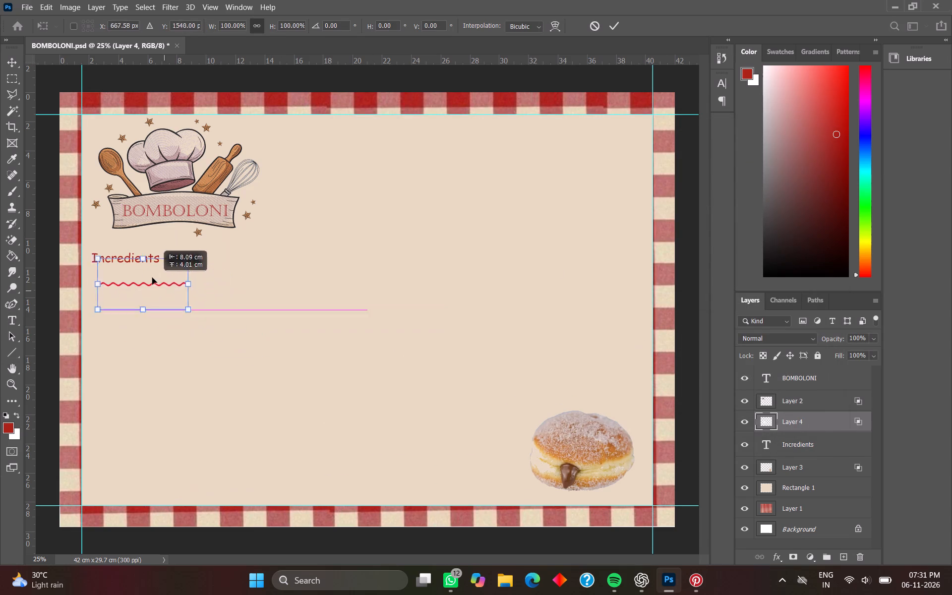
{"action": "left_click_drag", "start_coordinate": [152, 278], "coordinate": [145, 267]}
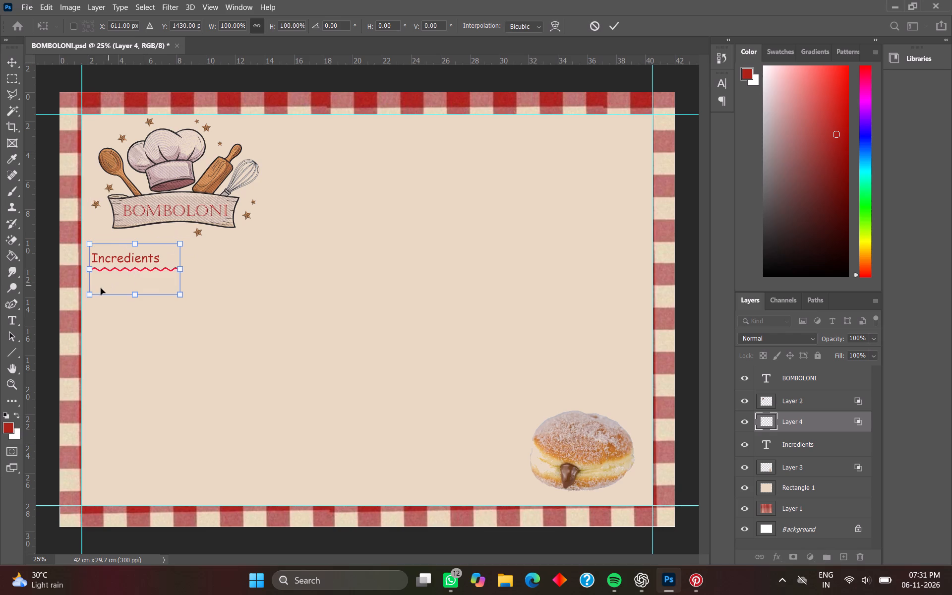
{"action": "left_click_drag", "start_coordinate": [178, 293], "coordinate": [160, 290]}
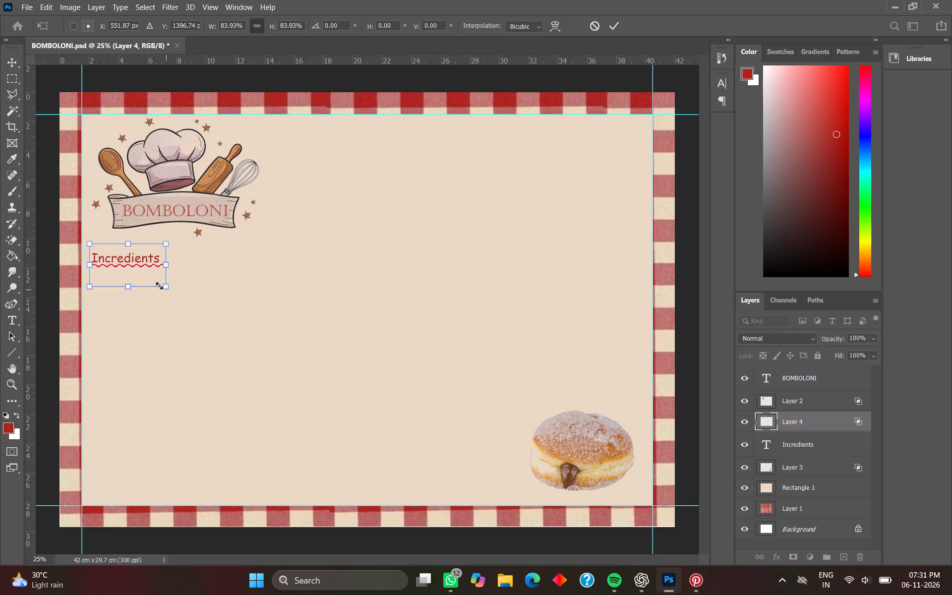
{"action": "left_click_drag", "start_coordinate": [151, 262], "coordinate": [148, 266]}
{"action": "key", "text": "ctrl+plus"}
{"action": "key", "text": "ctrl+plus"}
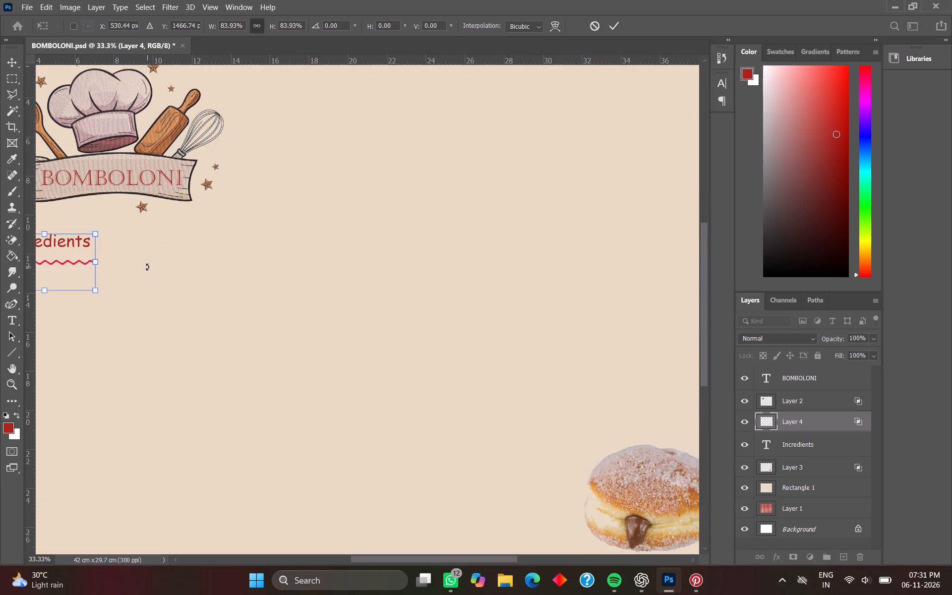
{"action": "scroll", "coordinate": [146, 271], "scroll_direction": "up", "scroll_amount": 4}
{"action": "scroll", "coordinate": [146, 276], "scroll_direction": "up", "scroll_amount": 11, "text": "ctrl"}
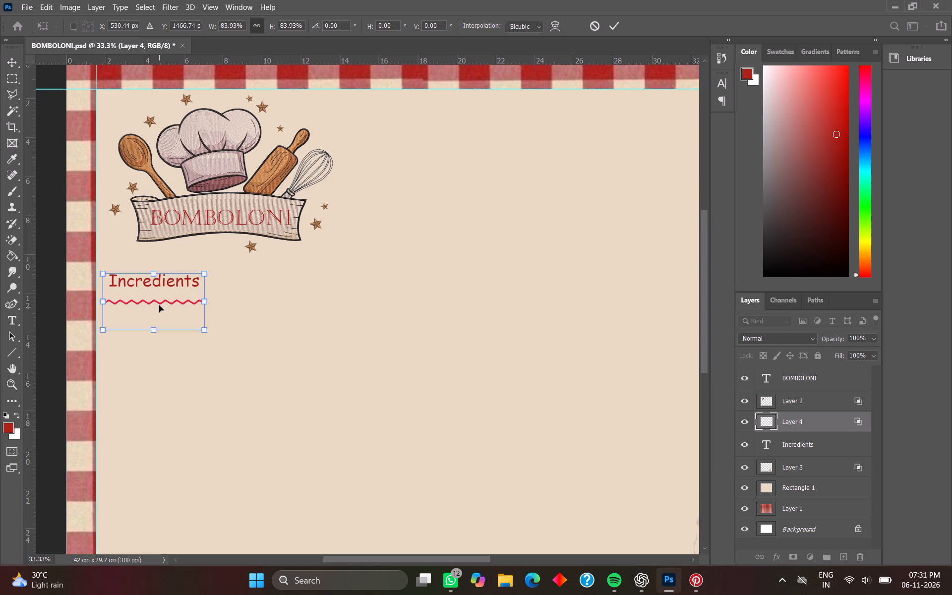
{"action": "left_click_drag", "start_coordinate": [159, 305], "coordinate": [161, 299]}
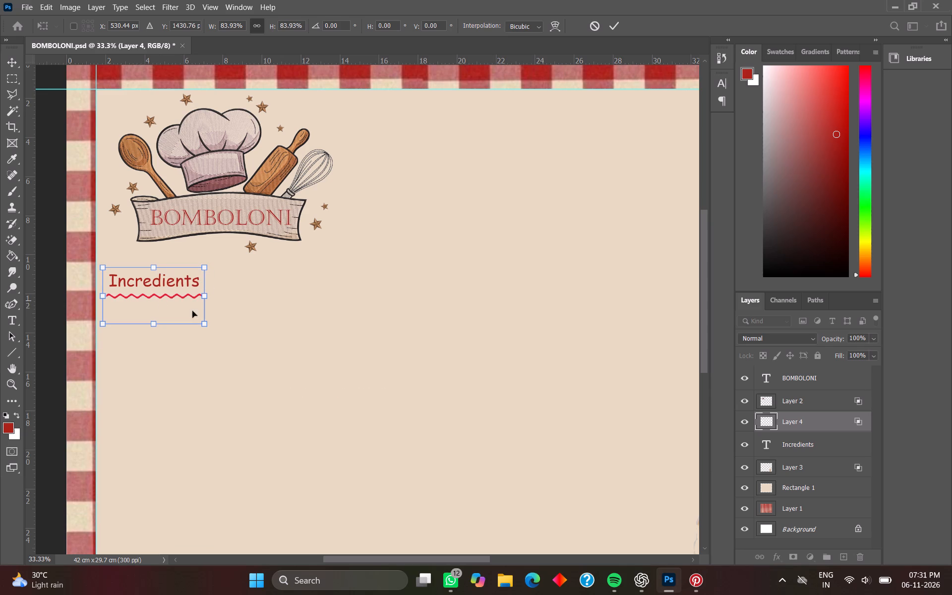
Apply the wavy line's transformation and save the document.
{"action": "key", "text": "ctrl+s"}
{"action": "left_click_drag", "start_coordinate": [549, 395], "coordinate": [711, 426], "text": "ctrl"}
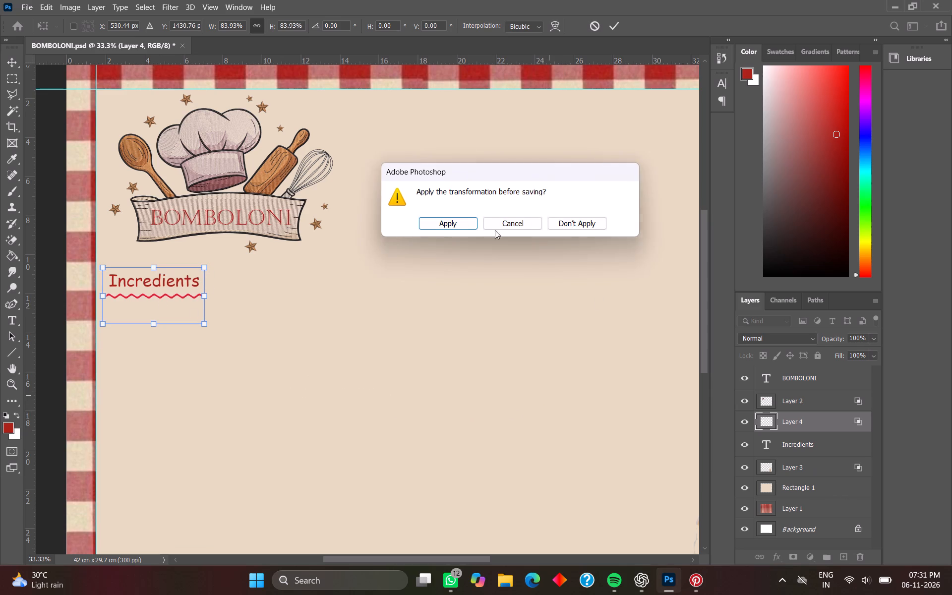
{"action": "left_click", "coordinate": [454, 225]}
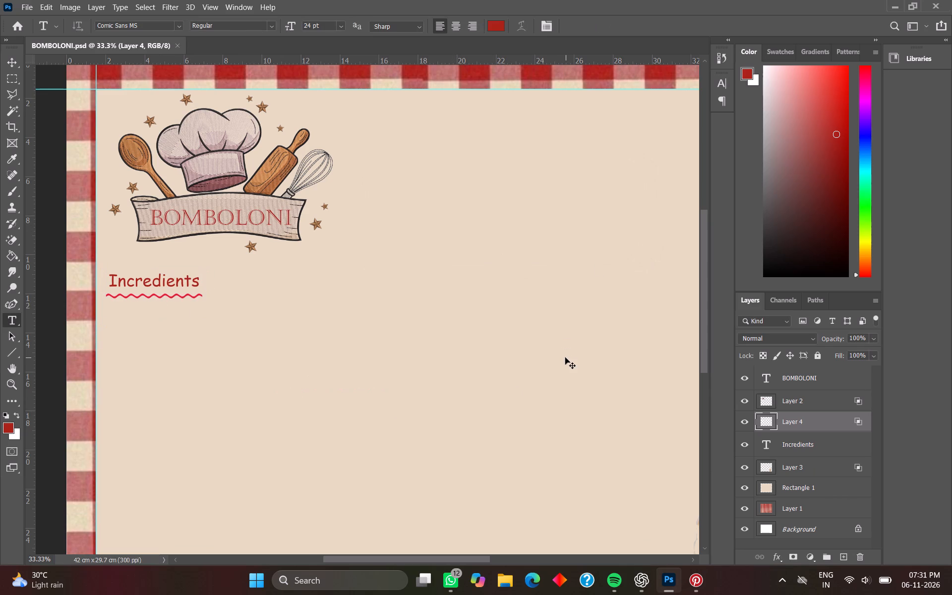
{"action": "key", "text": "ctrl+s"}
Start a new text line below the wavy underline in the Italic font style, clearing its placeholder text.
{"action": "key", "text": "ctrl+minus"}
{"action": "key", "text": "ctrl+minus"}
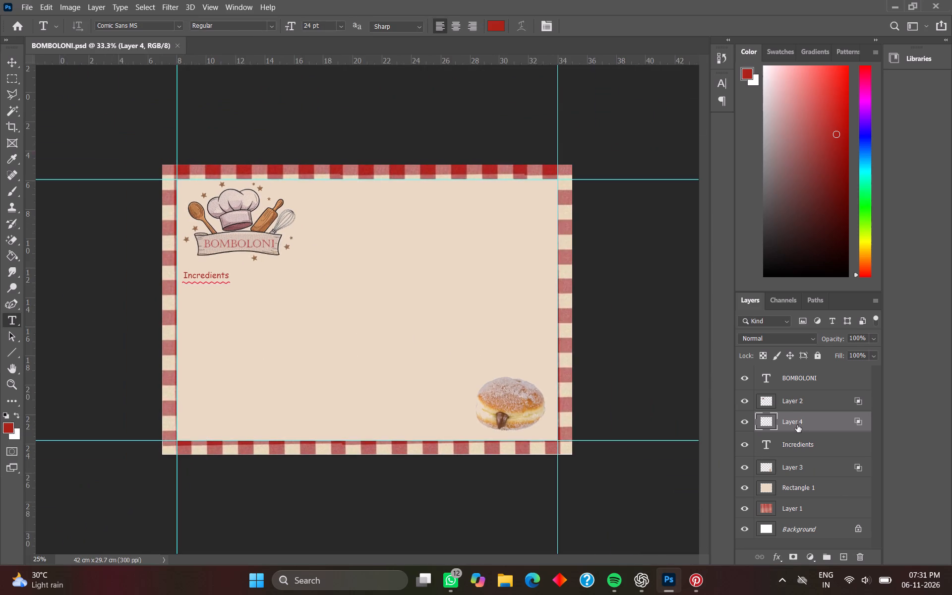
{"action": "key", "text": "ctrl+plus"}
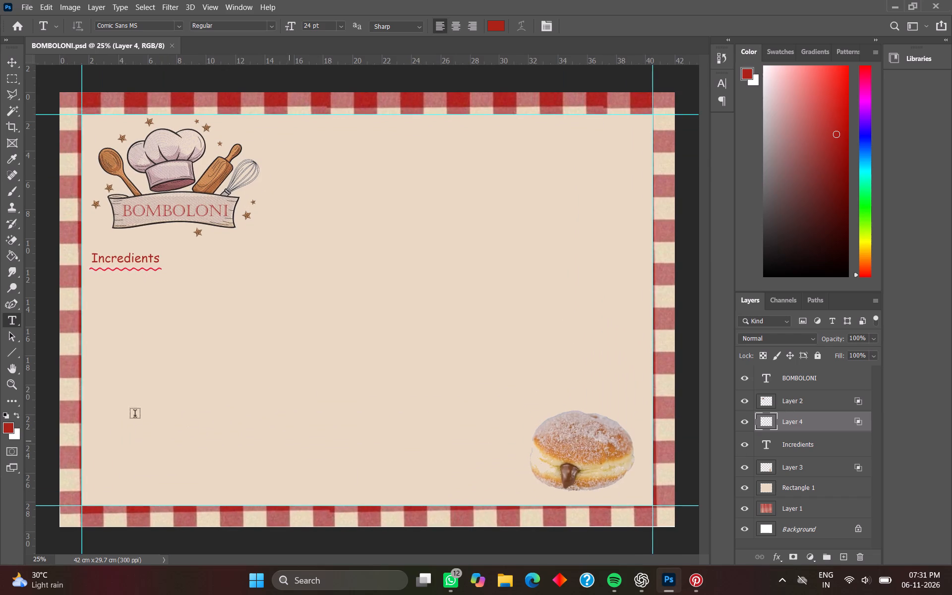
{"action": "left_click", "coordinate": [97, 288]}
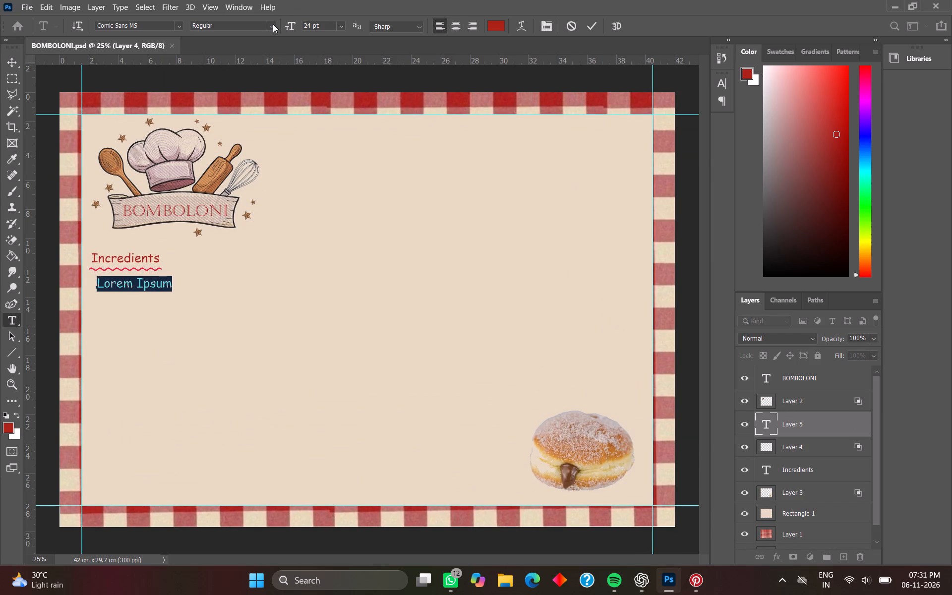
{"action": "left_click", "coordinate": [272, 22]}
{"action": "left_click", "coordinate": [261, 45]}
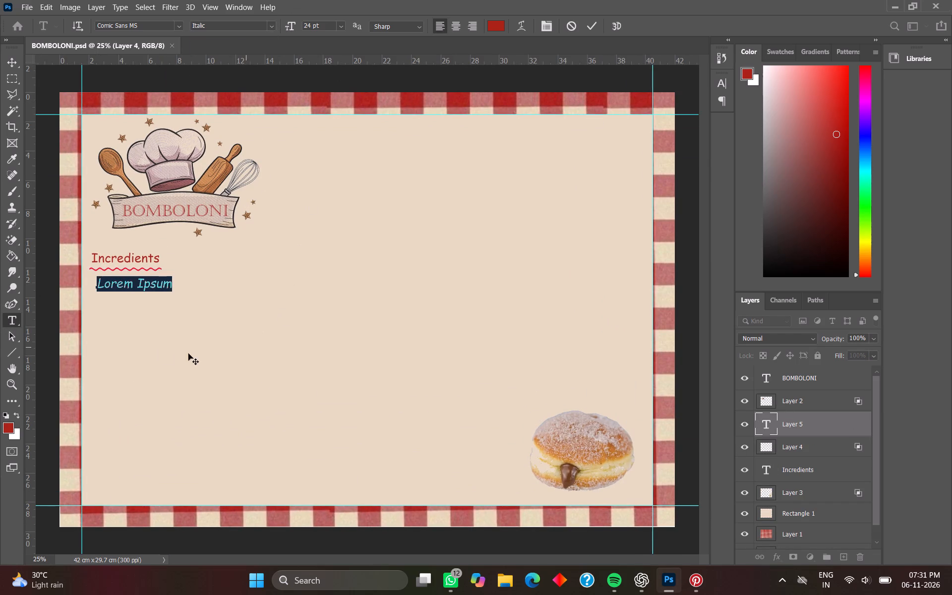
{"action": "key", "text": "BackSpace"}
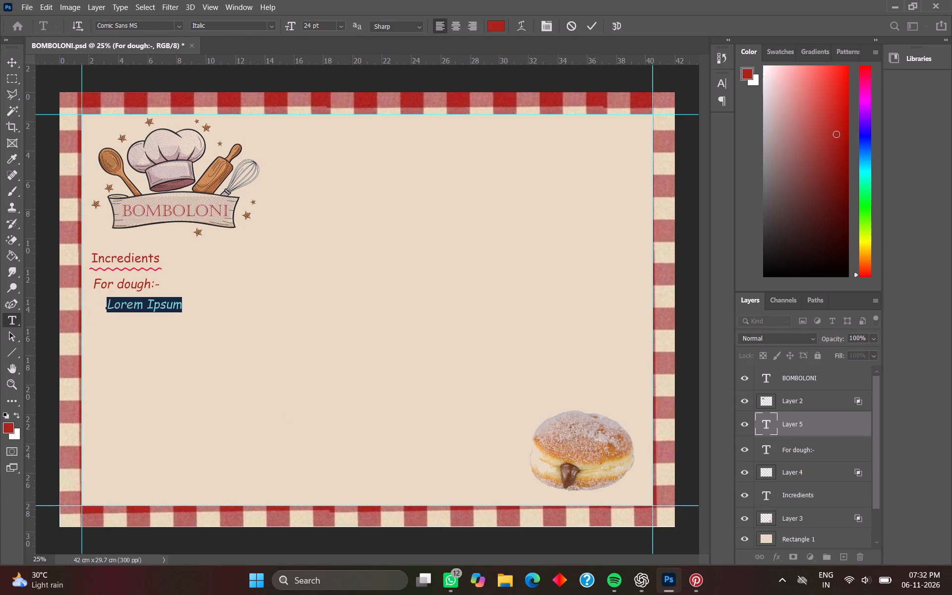
Set the font size of the new placeholder text below "For dough:-" to 20 pt.
{"action": "left_click", "coordinate": [308, 26]}
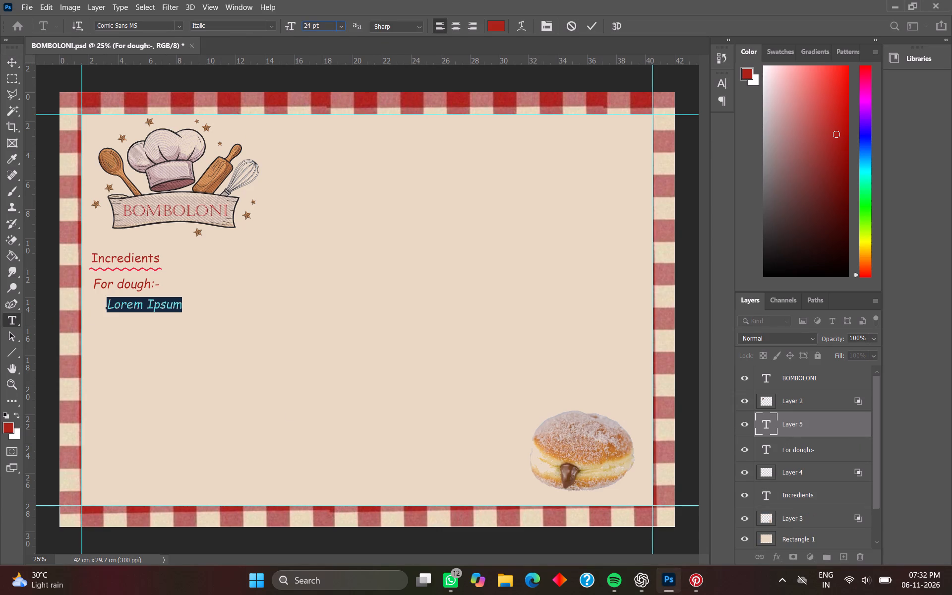
{"action": "left_click", "coordinate": [308, 26]}
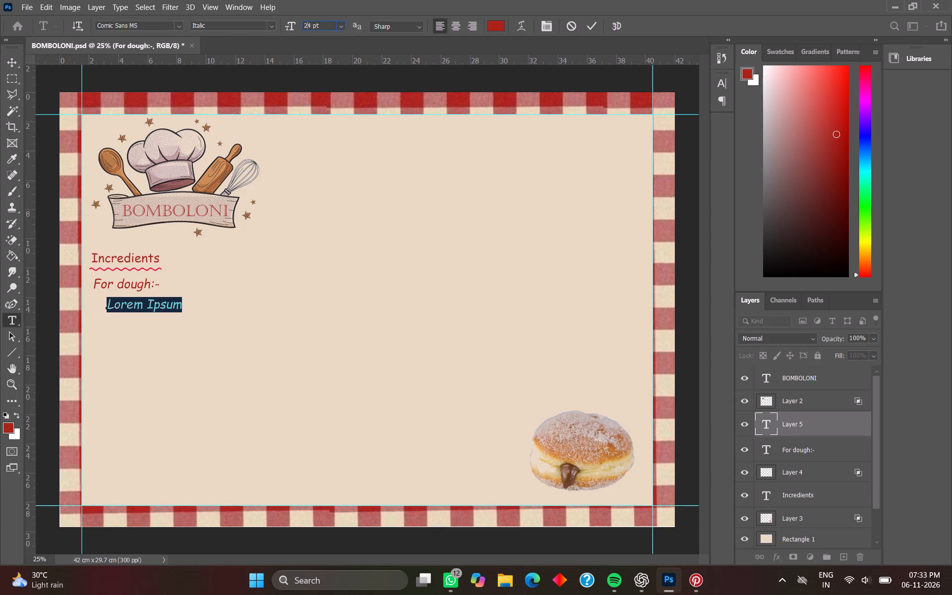
{"action": "left_click", "coordinate": [311, 24]}
{"action": "key", "text": "BackSpace"}
{"action": "key", "text": "BackSpace"}
{"action": "key", "text": "BackSpace"}
{"action": "key", "text": "BackSpace"}
{"action": "key", "text": "BackSpace"}
{"action": "key", "text": "BackSpace"}
{"action": "key", "text": "BackSpace"}
{"action": "key", "text": "BackSpace"}
{"action": "key", "text": "BackSpace"}
{"action": "key", "text": "BackSpace"}
{"action": "key", "text": "BackSpace"}
{"action": "key", "text": "BackSpace"}
{"action": "key", "text": "BackSpace"}
{"action": "key", "text": "BackSpace"}
{"action": "key", "text": "BackSpace"}
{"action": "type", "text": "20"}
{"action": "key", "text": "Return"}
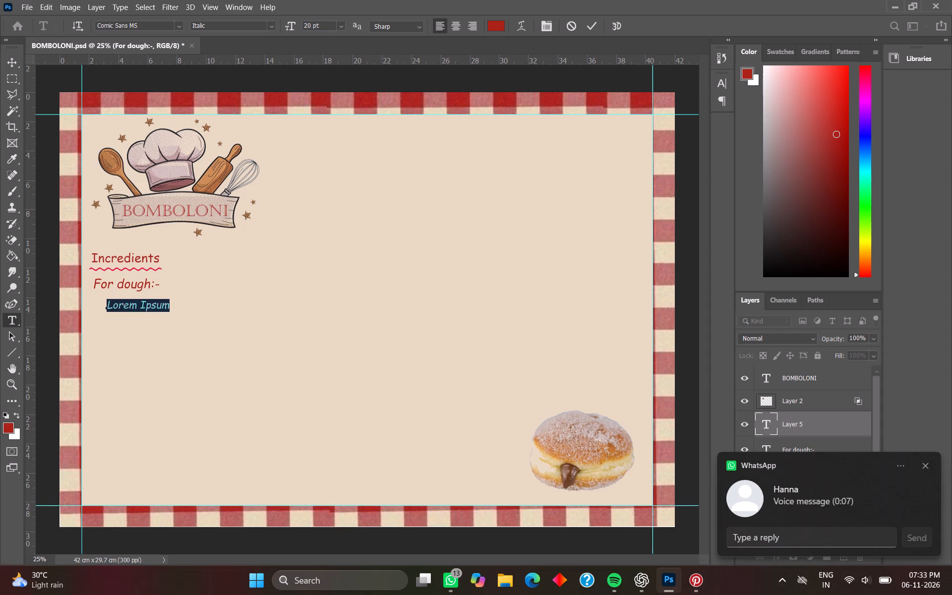
Replace the placeholder text with the copied dough ingredient list, from the lukewarm milk to the softened unsalted butter.
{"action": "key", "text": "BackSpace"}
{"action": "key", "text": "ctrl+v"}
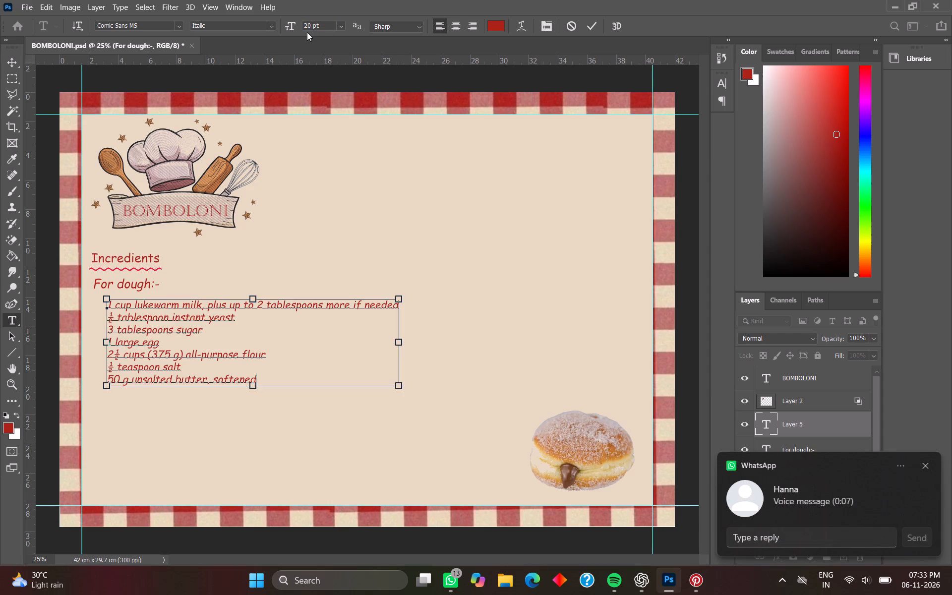
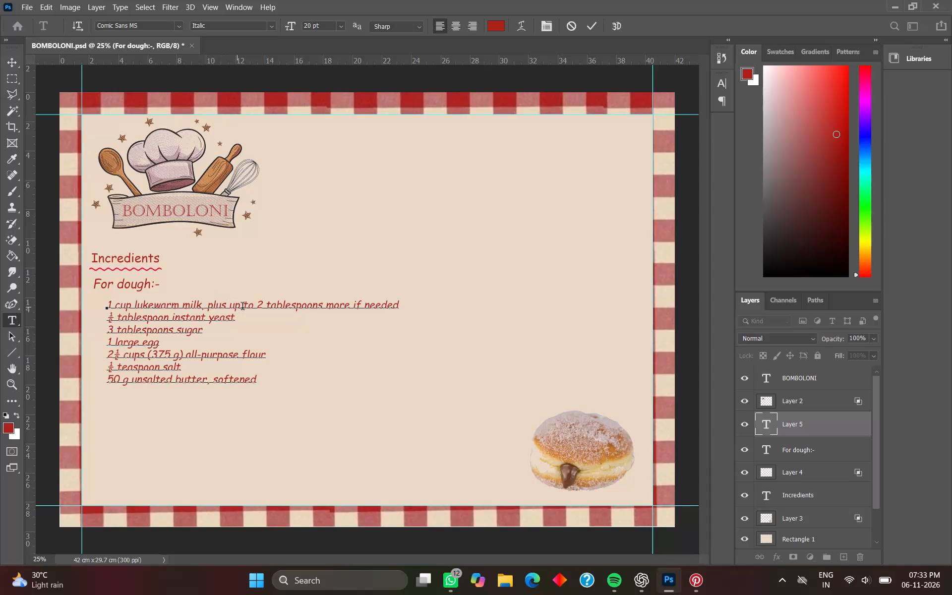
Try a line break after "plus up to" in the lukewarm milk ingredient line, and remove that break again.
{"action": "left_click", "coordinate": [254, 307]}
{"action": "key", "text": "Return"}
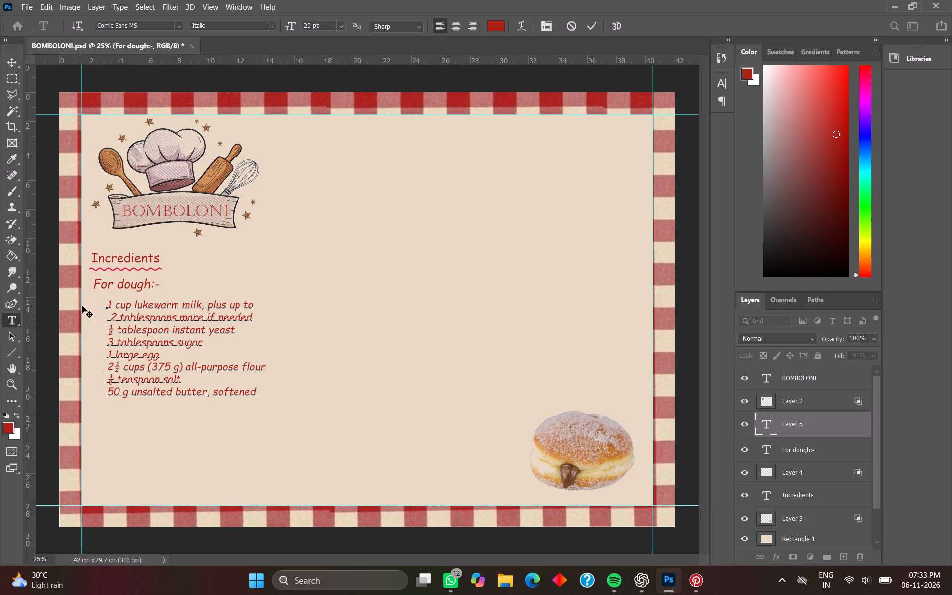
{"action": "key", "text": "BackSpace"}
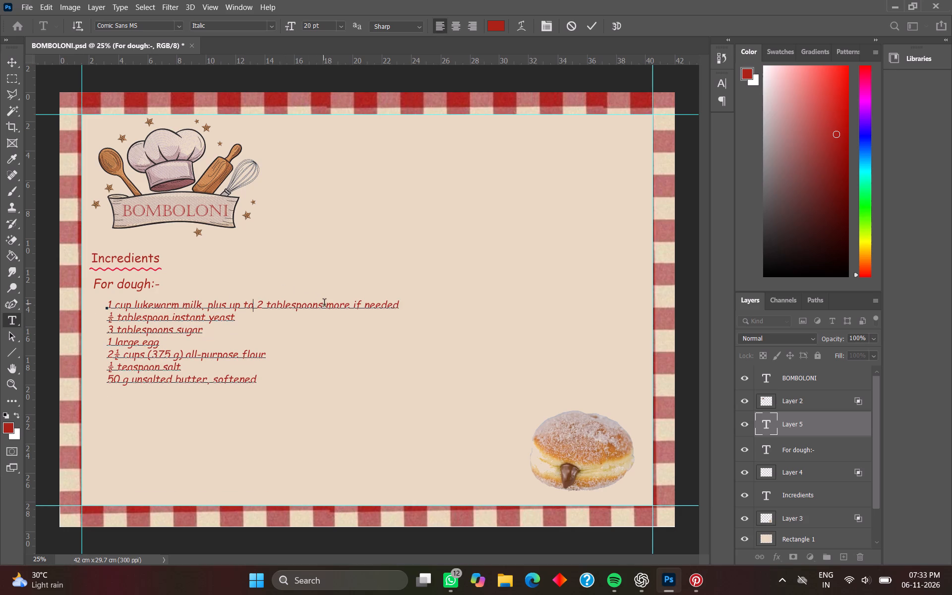
Break the milk line of the dough ingredients so "2 tablespoons more if needed" starts on its own line.
{"action": "left_click", "coordinate": [256, 305]}
{"action": "key", "text": "Return"}
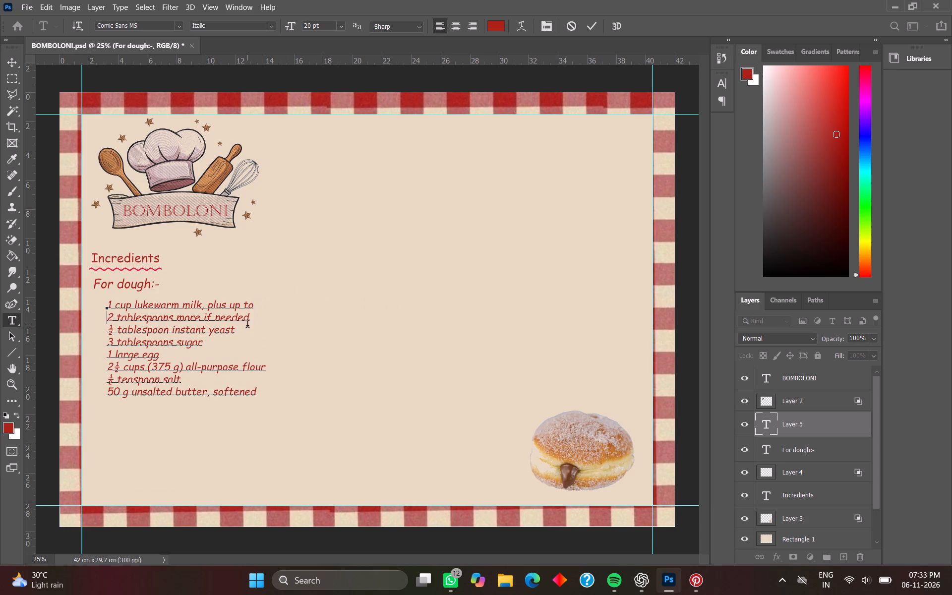
Insert one blank line between each of the dough ingredients, from the lukewarm milk entry down to the unsalted butter.
{"action": "left_click", "coordinate": [251, 321]}
{"action": "key", "text": "Return"}
{"action": "left_click", "coordinate": [237, 343]}
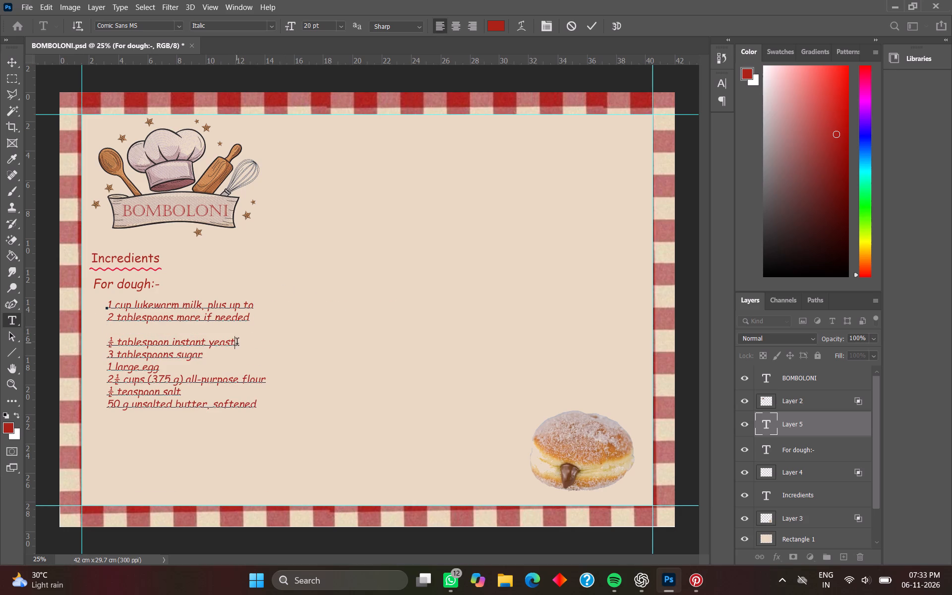
{"action": "key", "text": "Return"}
{"action": "left_click", "coordinate": [210, 370]}
{"action": "key", "text": "Return"}
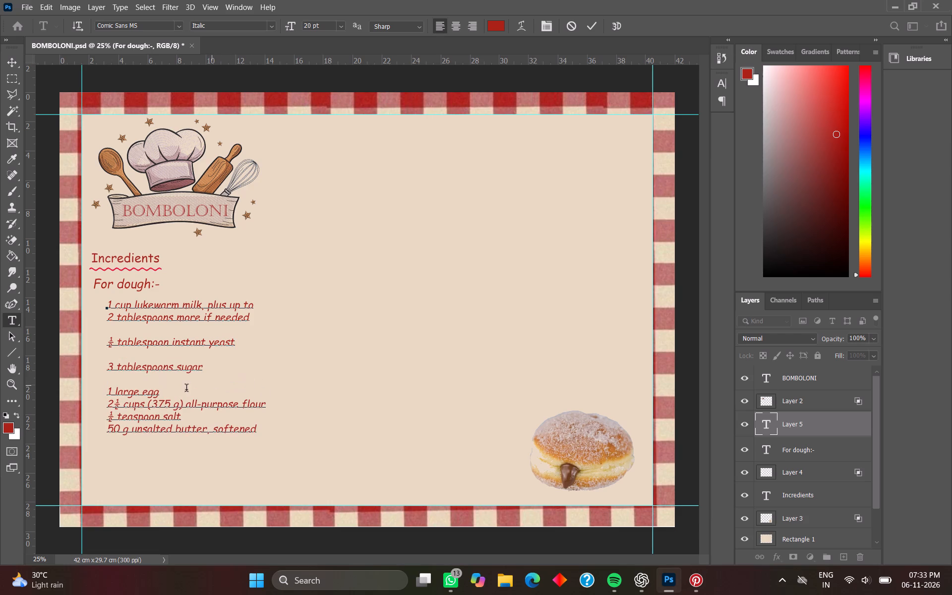
{"action": "left_click", "coordinate": [167, 394]}
{"action": "key", "text": "Return"}
{"action": "left_click", "coordinate": [268, 420]}
{"action": "key", "text": "Return"}
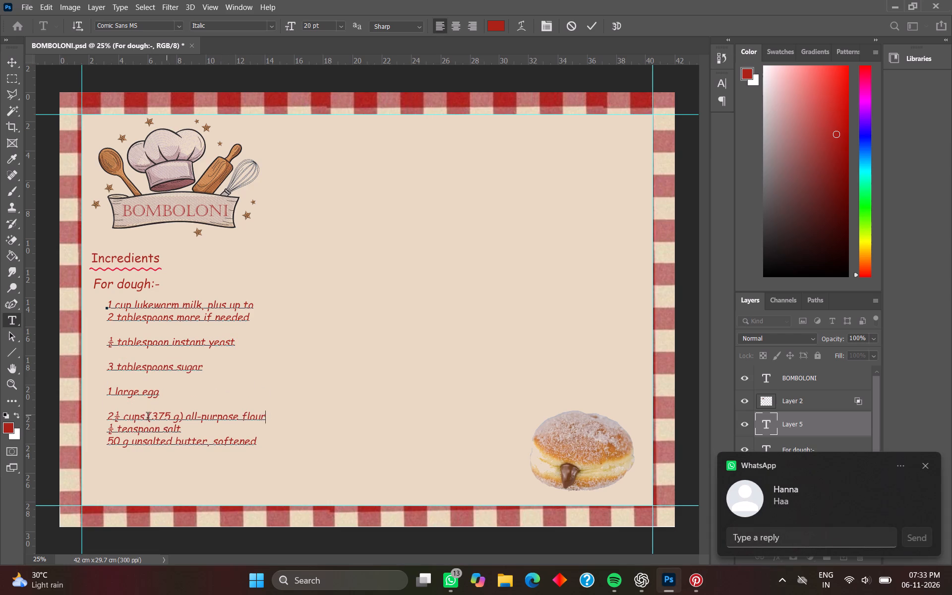
{"action": "left_click", "coordinate": [188, 442]}
{"action": "key", "text": "Return"}
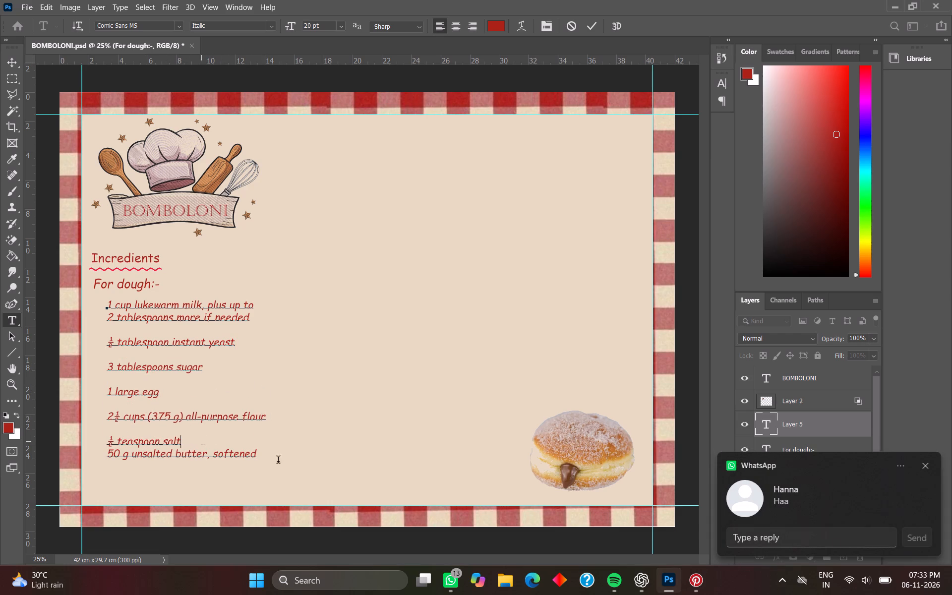
{"action": "key", "text": "Return"}
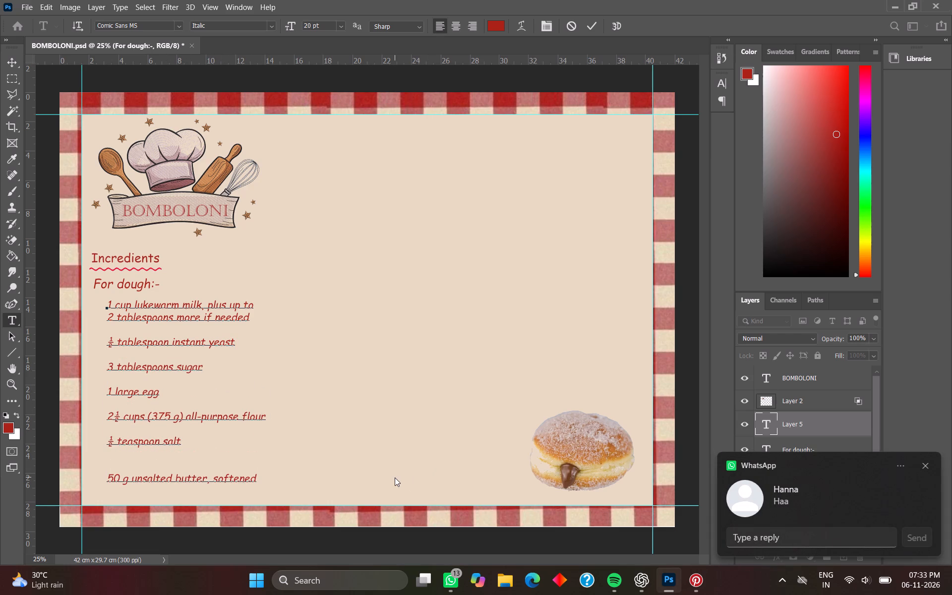
{"action": "key", "text": "BackSpace"}
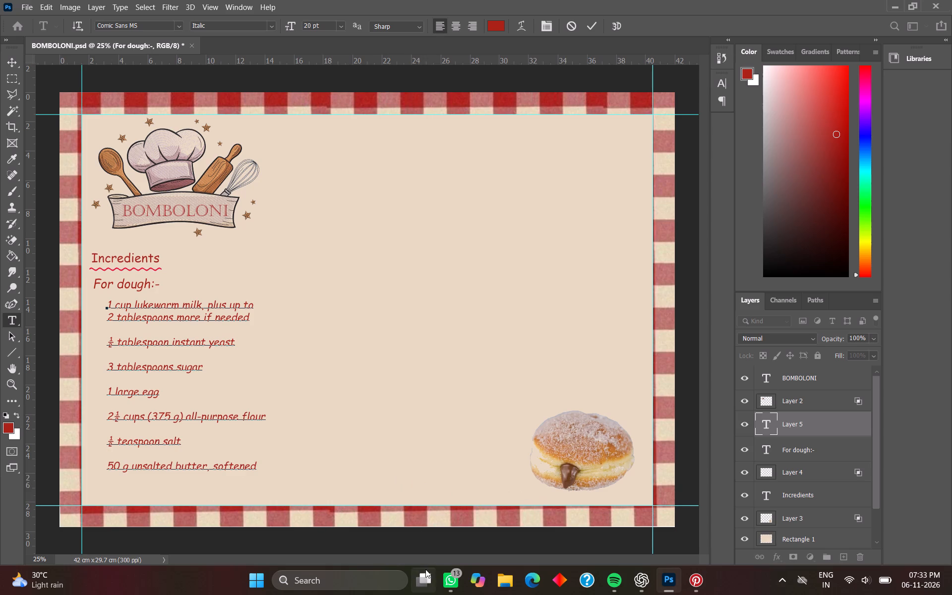
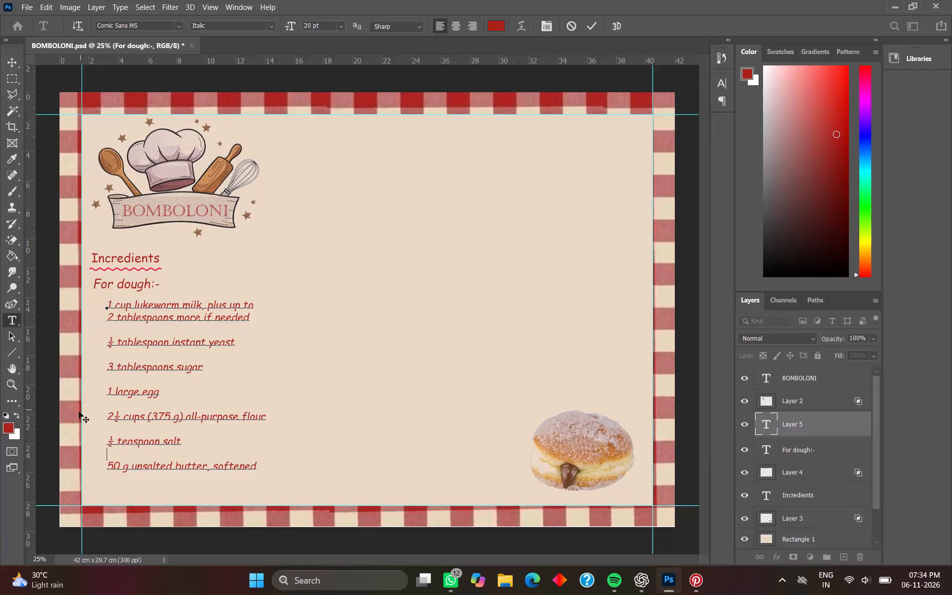
With Line tool dimensions of 5 px width and 3156 px height, draw a vertical dashed divider between the horizontal guides, just past the ingredient list.
{"action": "left_click", "coordinate": [7, 349]}
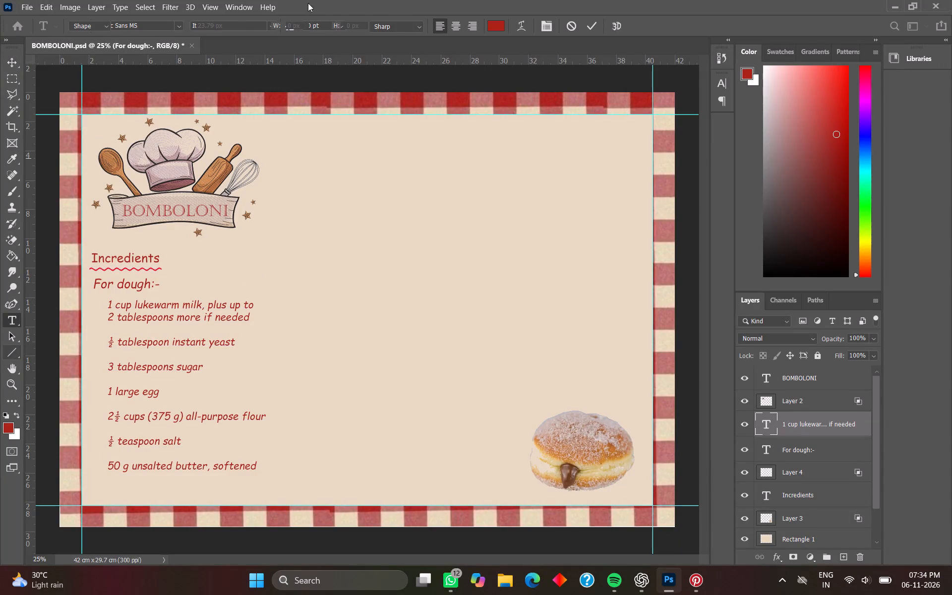
{"action": "left_click", "coordinate": [290, 26]}
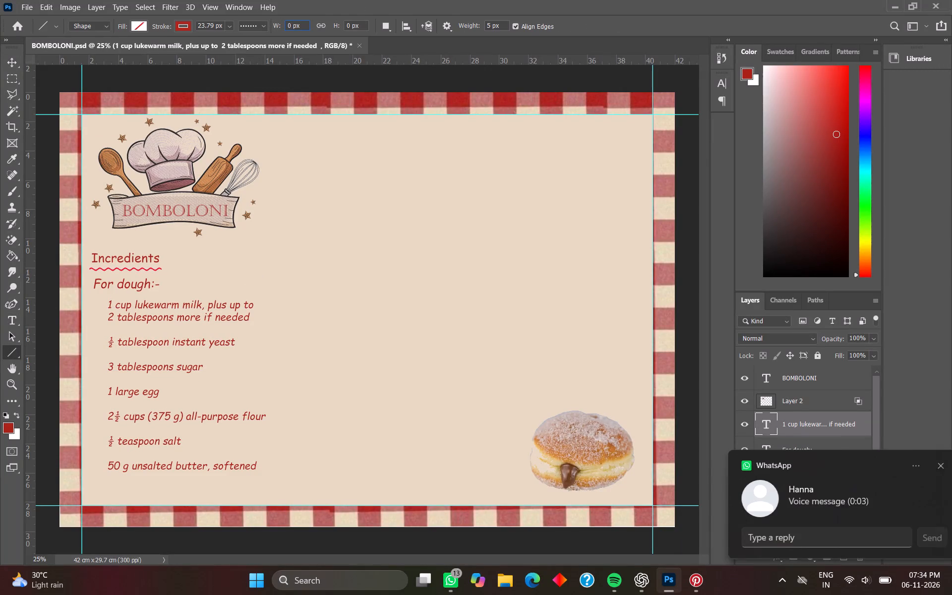
{"action": "key", "text": "BackSpace"}
{"action": "key", "text": "BackSpace"}
{"action": "key", "text": "BackSpace"}
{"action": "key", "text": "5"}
{"action": "key", "text": "Return"}
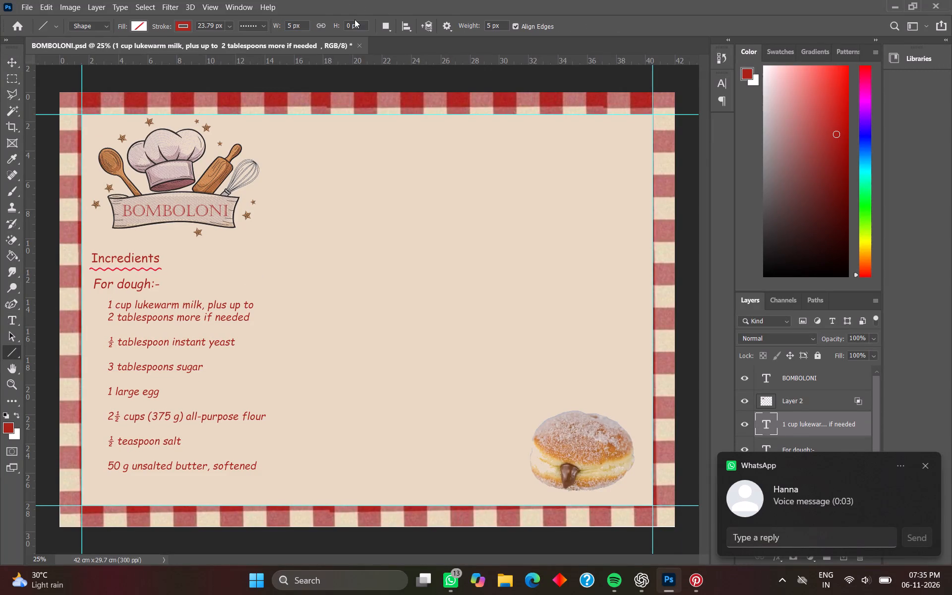
{"action": "left_click", "coordinate": [350, 25]}
{"action": "key", "text": "BackSpace"}
{"action": "key", "text": "BackSpace"}
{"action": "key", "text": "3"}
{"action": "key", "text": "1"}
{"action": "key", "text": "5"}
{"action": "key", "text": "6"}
{"action": "key", "text": "Return"}
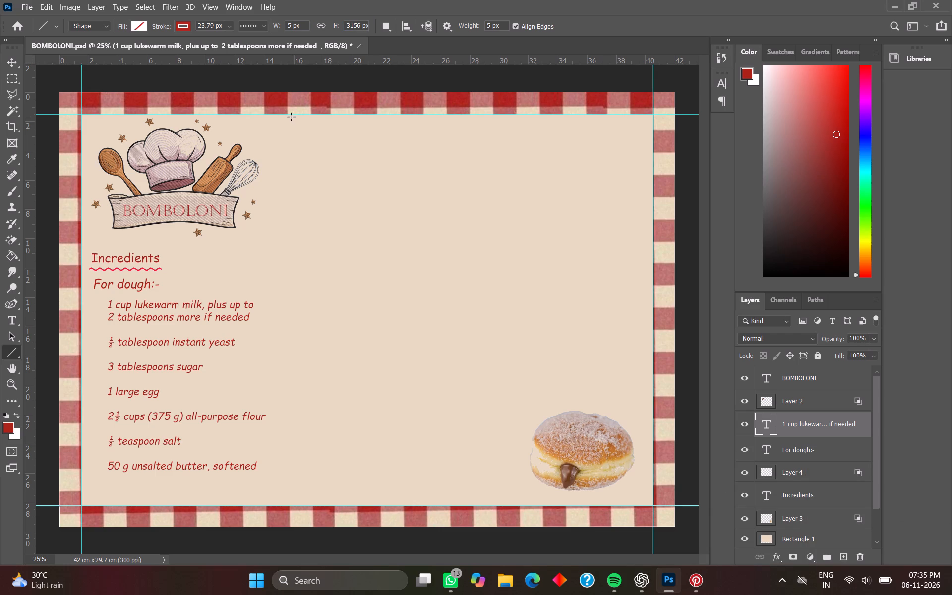
{"action": "left_click_drag", "start_coordinate": [285, 114], "coordinate": [284, 483]}
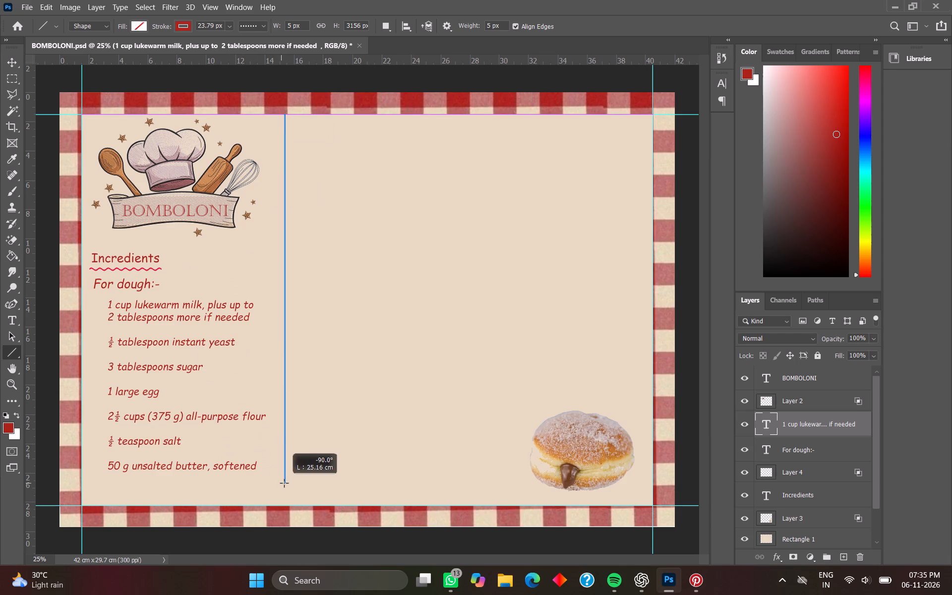
{"action": "left_click_drag", "start_coordinate": [284, 483], "coordinate": [292, 504]}
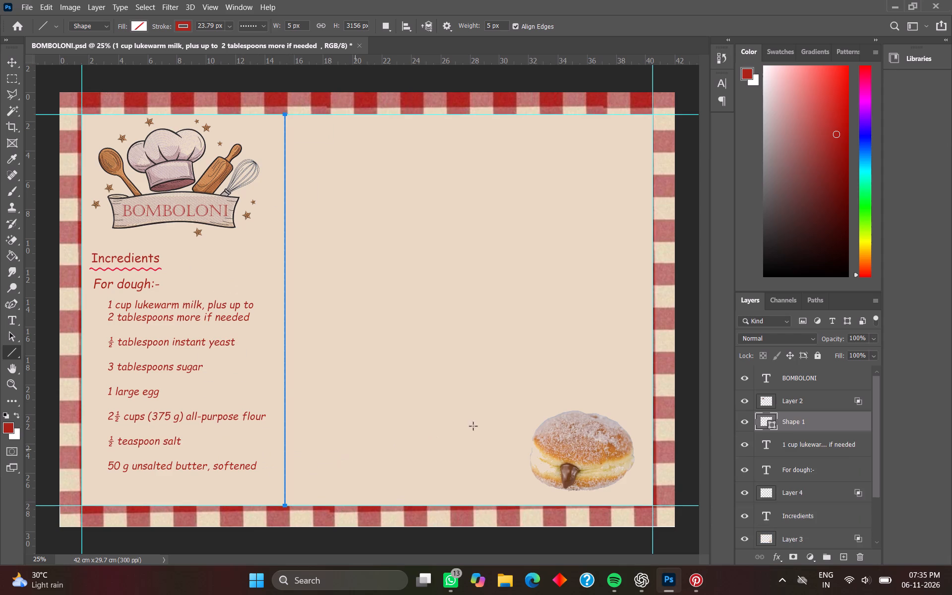
{"action": "left_click", "coordinate": [794, 382]}
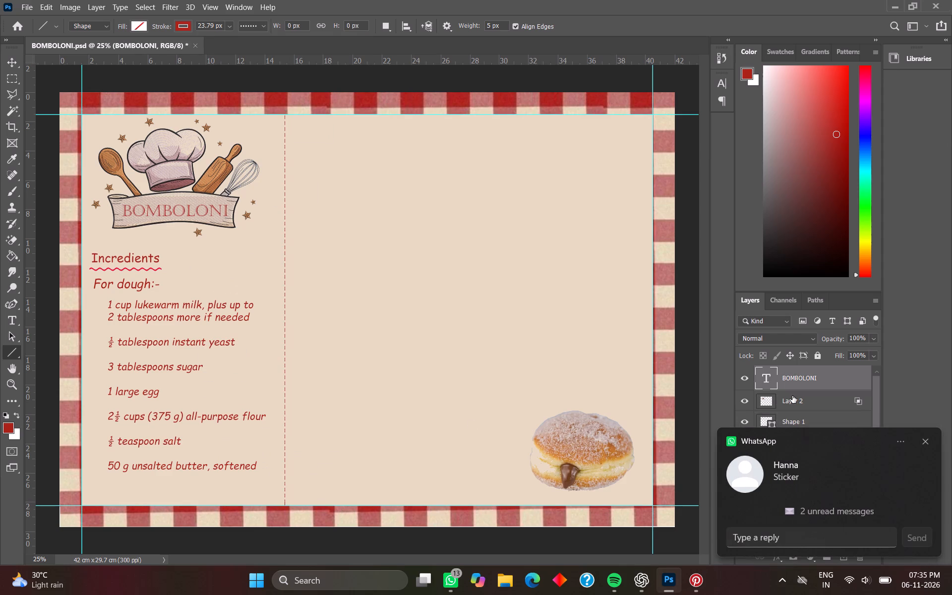
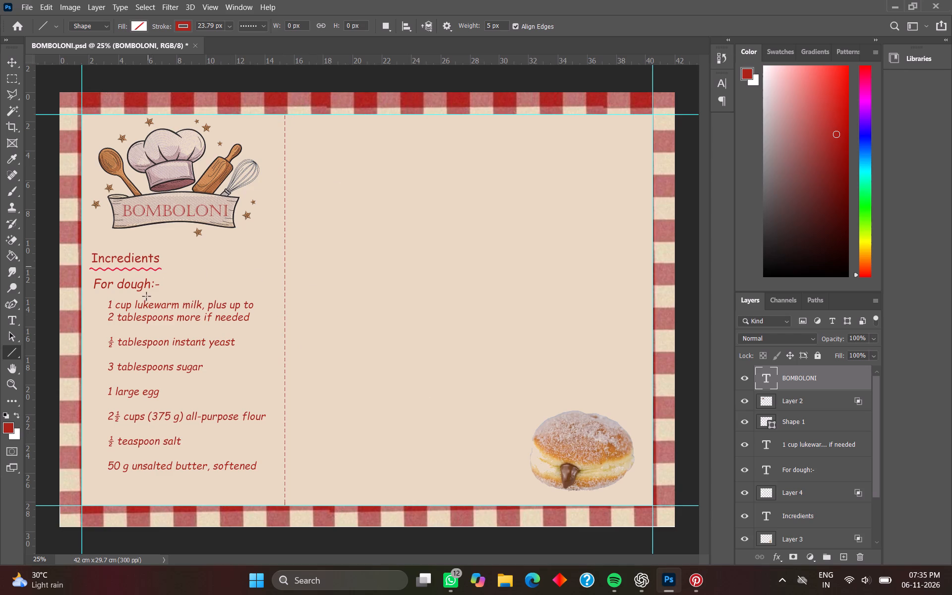
Activate the Horizontal Type tool for working on the recipe sheet's text.
{"action": "left_click", "coordinate": [14, 321]}
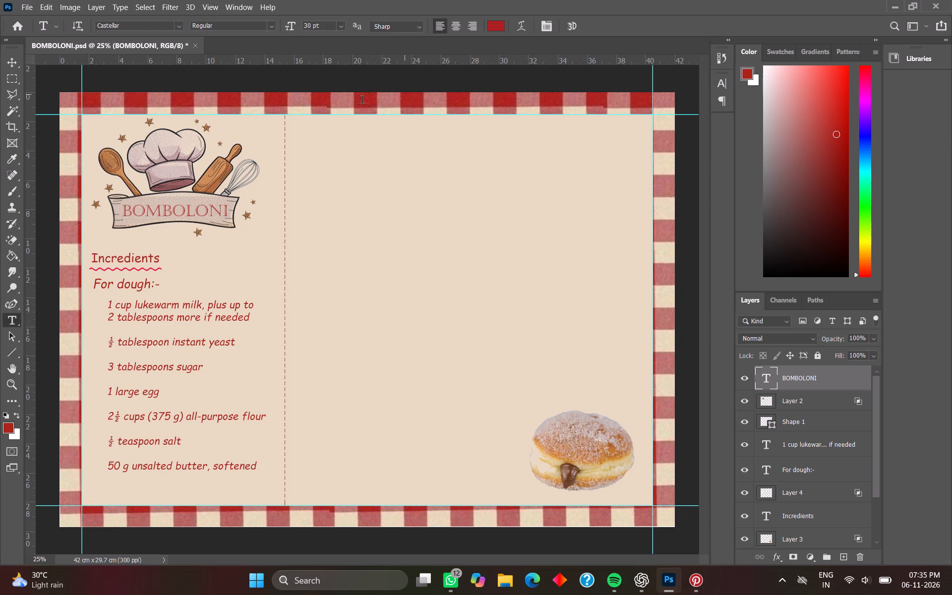
Add the heading "Instruction" in 24 pt Comic Sans MS at the top of the blank area beside the dashed divider.
{"action": "left_click", "coordinate": [299, 127]}
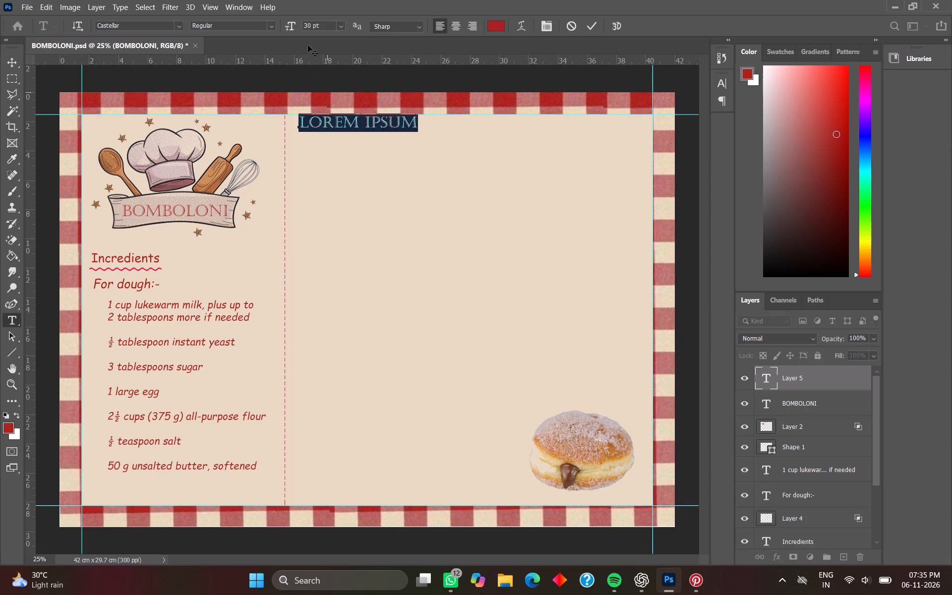
{"action": "left_click", "coordinate": [341, 26]}
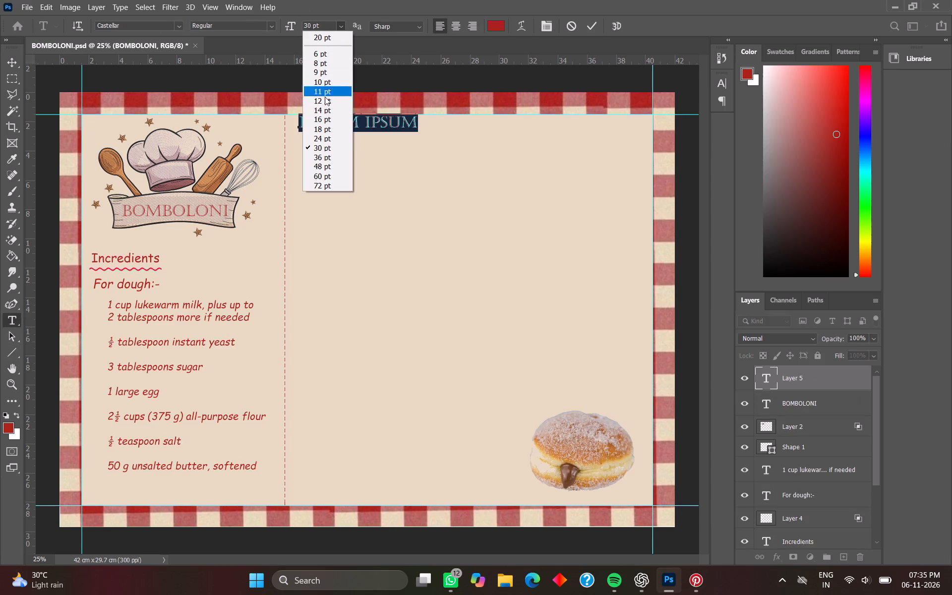
{"action": "left_click", "coordinate": [324, 134]}
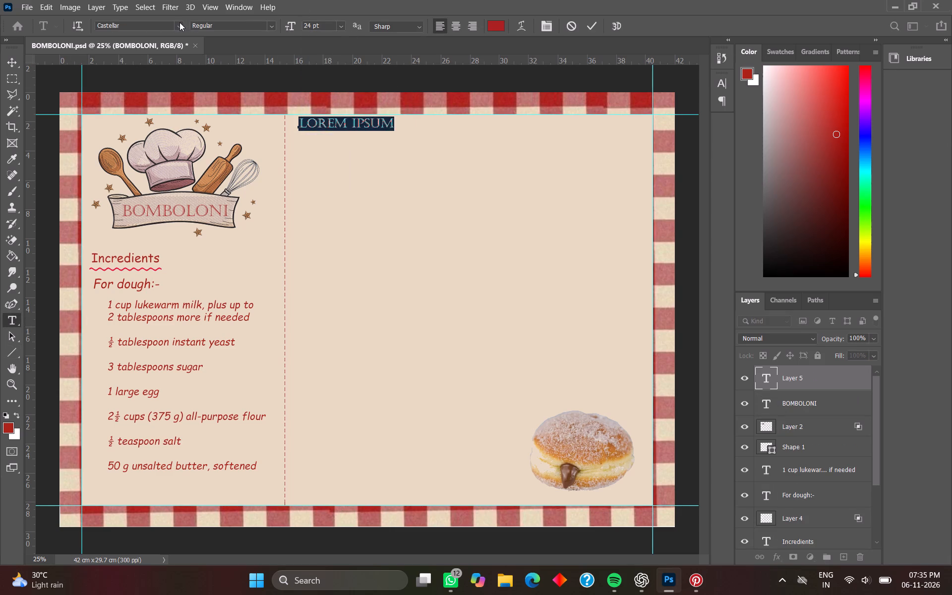
{"action": "left_click", "coordinate": [179, 23]}
{"action": "left_click", "coordinate": [181, 62]}
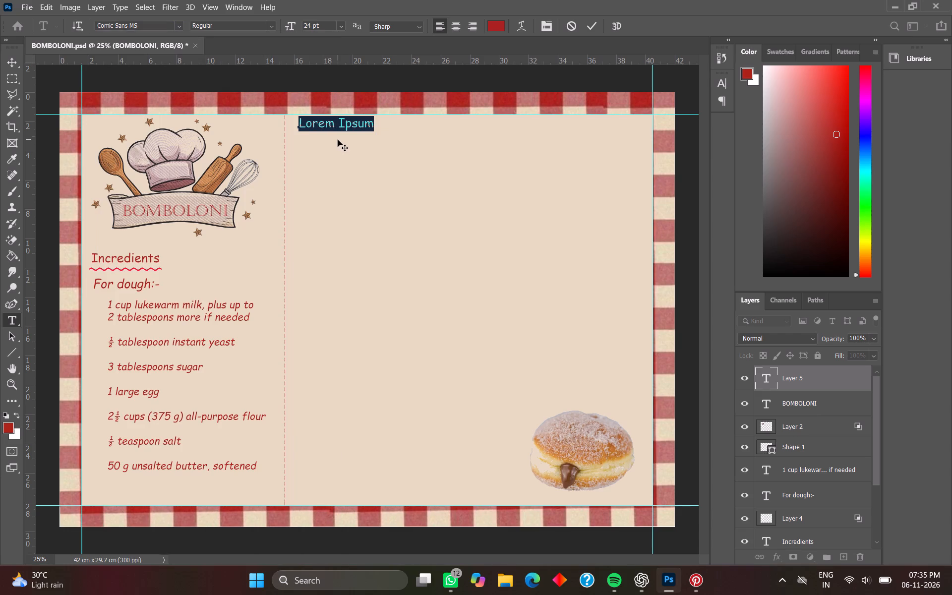
{"action": "key", "text": "BackSpace"}
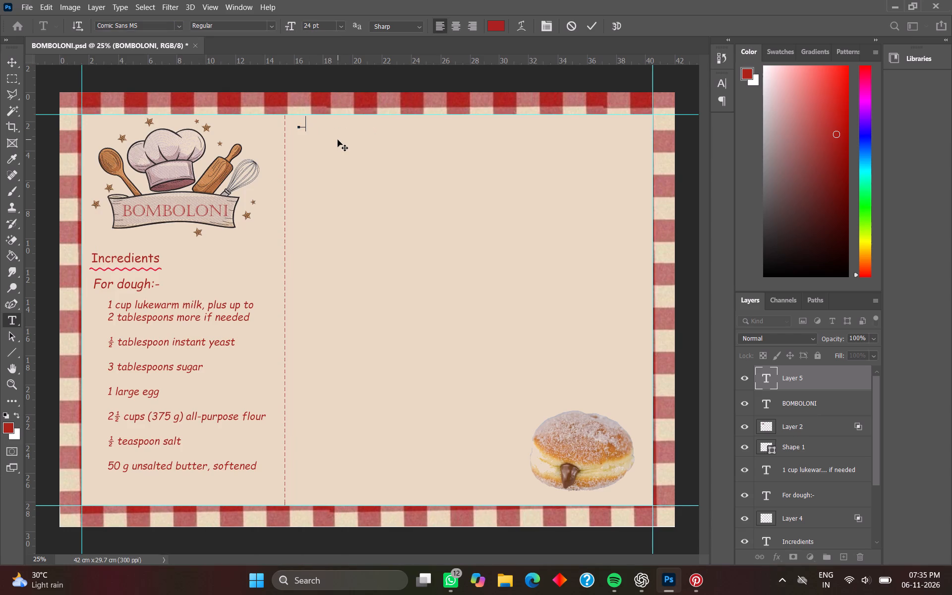
{"action": "type", "text": "nstr"}
{"action": "type", "text": "uction"}
Move the Instruction heading slightly down and closer to the dashed divider.
{"action": "left_click", "coordinate": [8, 64]}
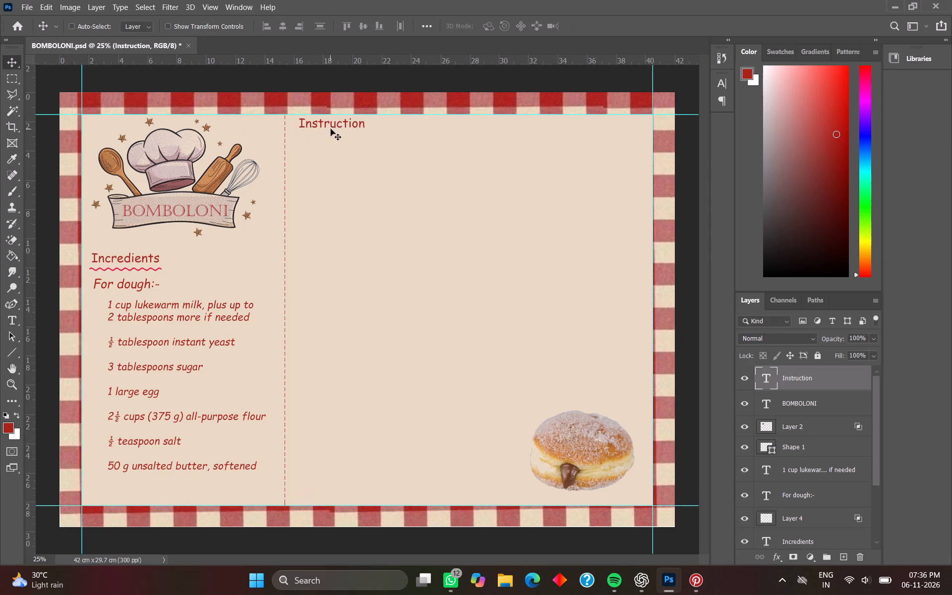
{"action": "left_click_drag", "start_coordinate": [332, 123], "coordinate": [326, 127]}
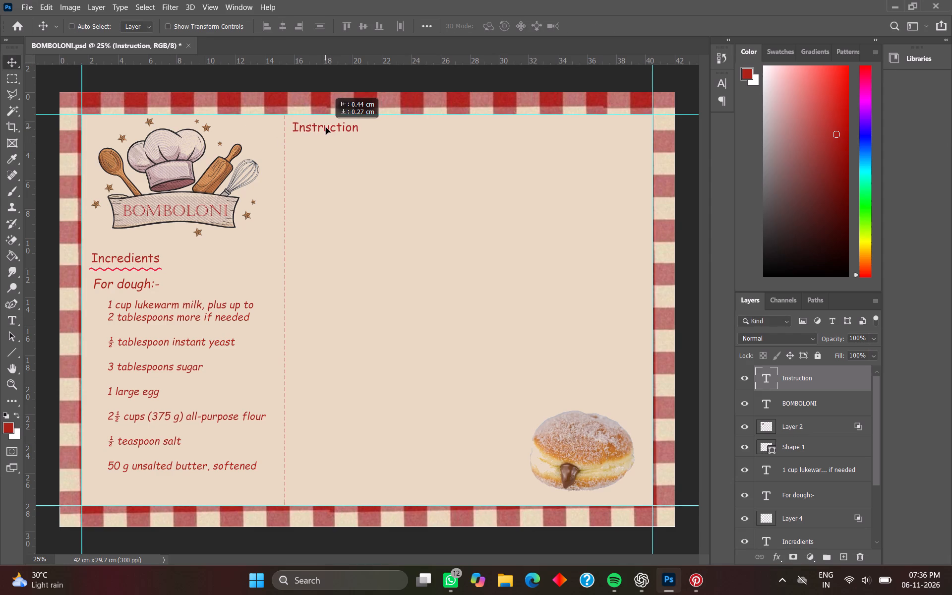
{"action": "left_click_drag", "start_coordinate": [326, 127], "coordinate": [327, 127]}
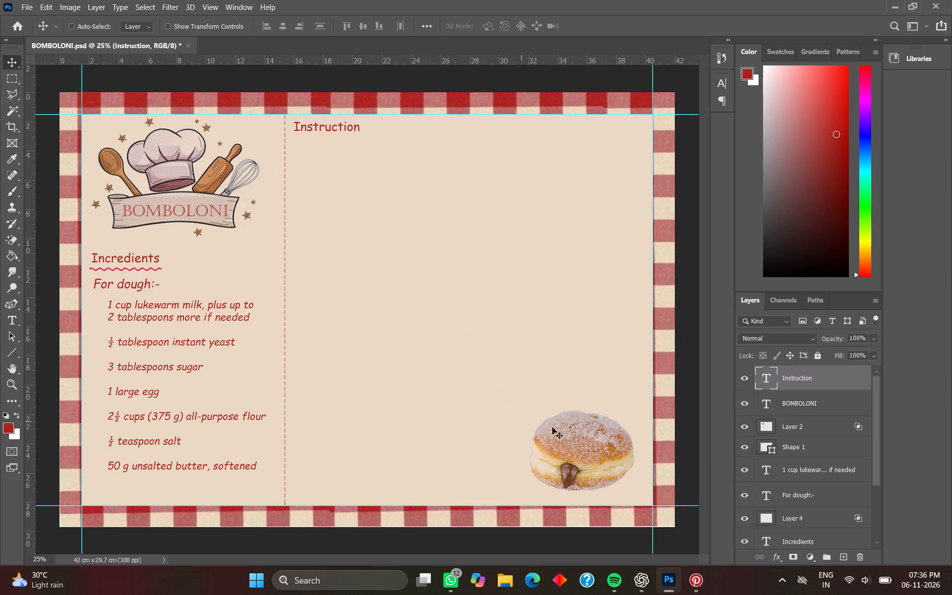
Duplicate the wavy underline of the Incredients heading (Layer 4) and place the copy directly under the Instruction heading.
{"action": "left_click", "coordinate": [802, 517]}
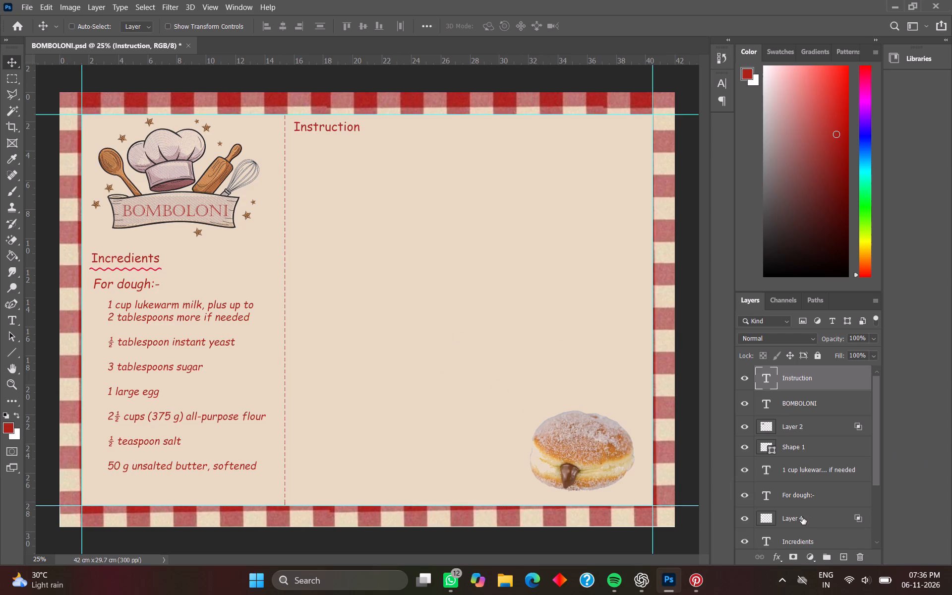
{"action": "right_click", "coordinate": [802, 515]}
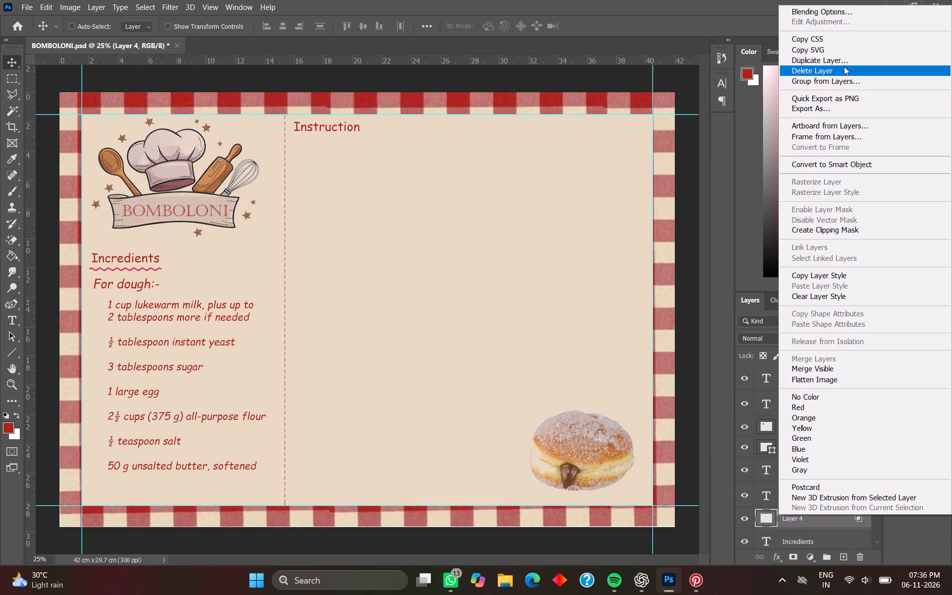
{"action": "left_click", "coordinate": [844, 63]}
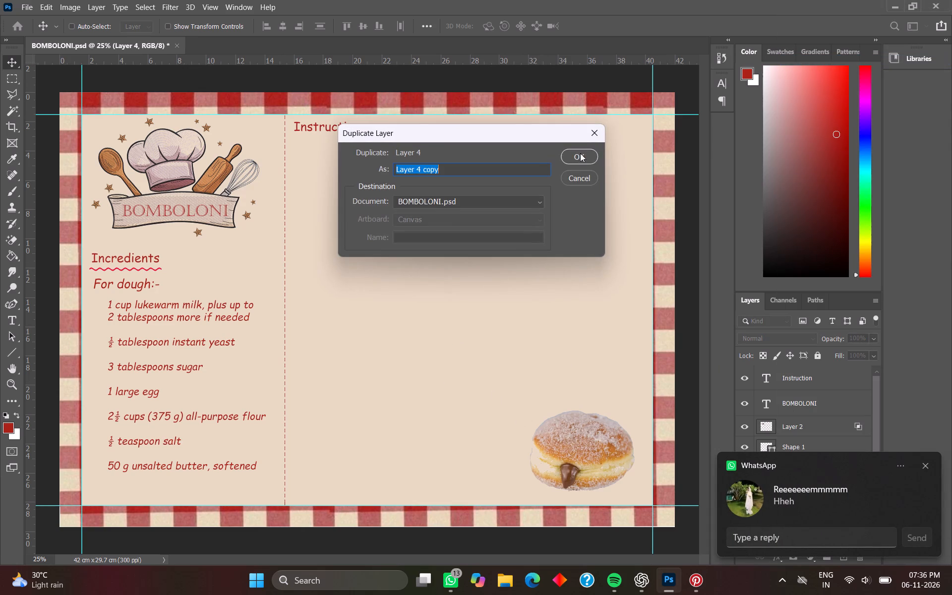
{"action": "left_click", "coordinate": [581, 154]}
{"action": "left_click_drag", "start_coordinate": [137, 268], "coordinate": [333, 213]}
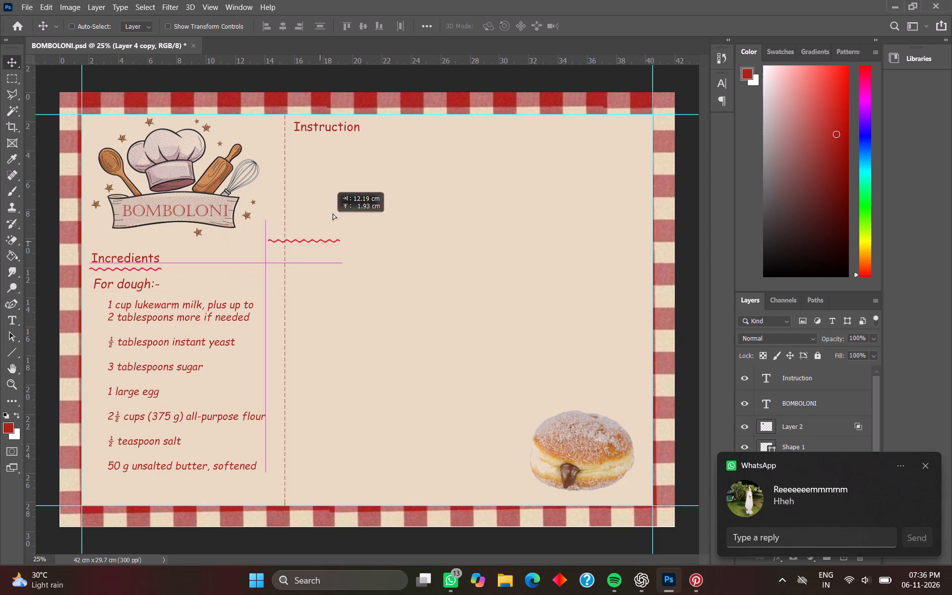
{"action": "left_click_drag", "start_coordinate": [333, 213], "coordinate": [339, 138]}
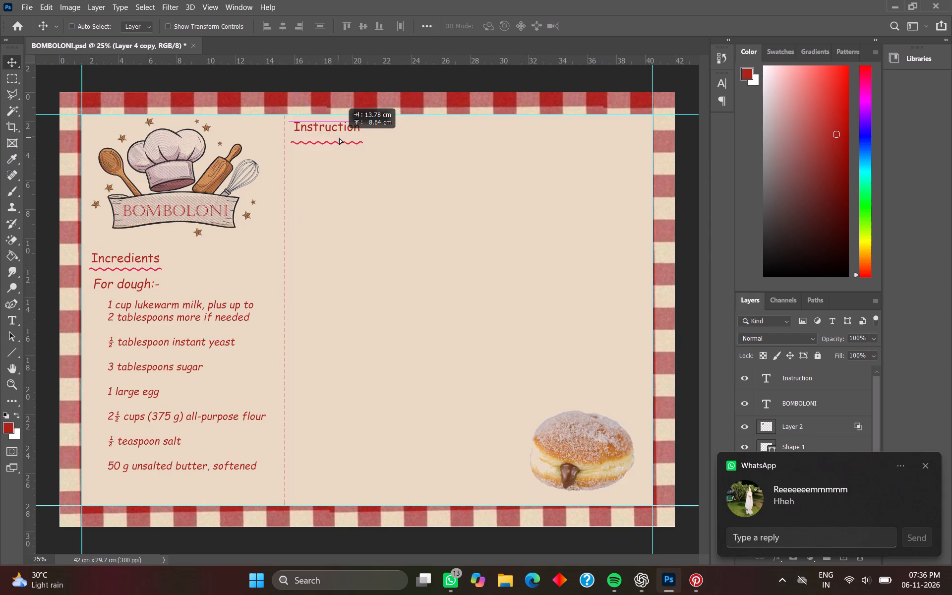
{"action": "left_click_drag", "start_coordinate": [339, 138], "coordinate": [339, 136]}
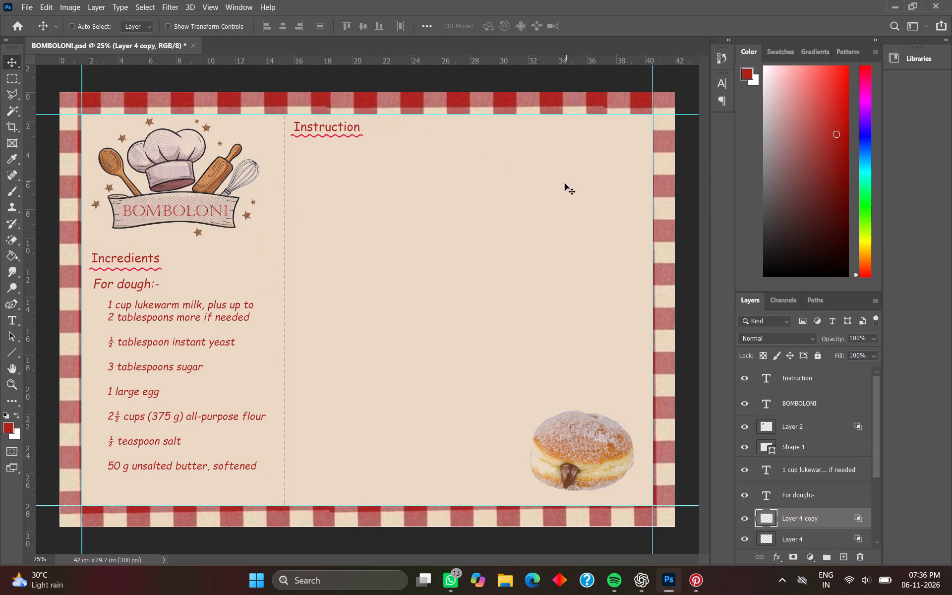
Start an empty text layer at 20 pt just below the underlined Instruction heading, clearing the placeholder text.
{"action": "left_click", "coordinate": [14, 324]}
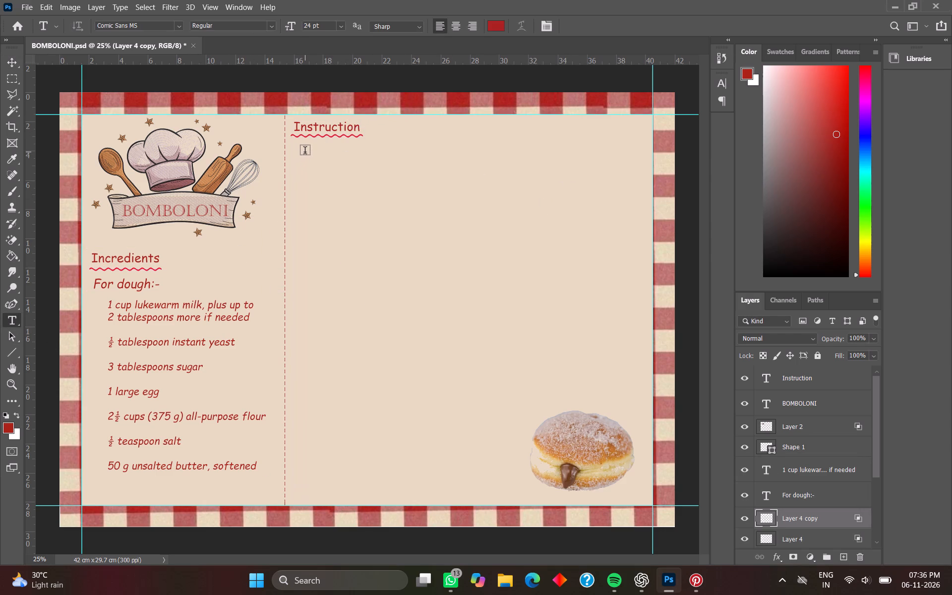
{"action": "left_click", "coordinate": [304, 152]}
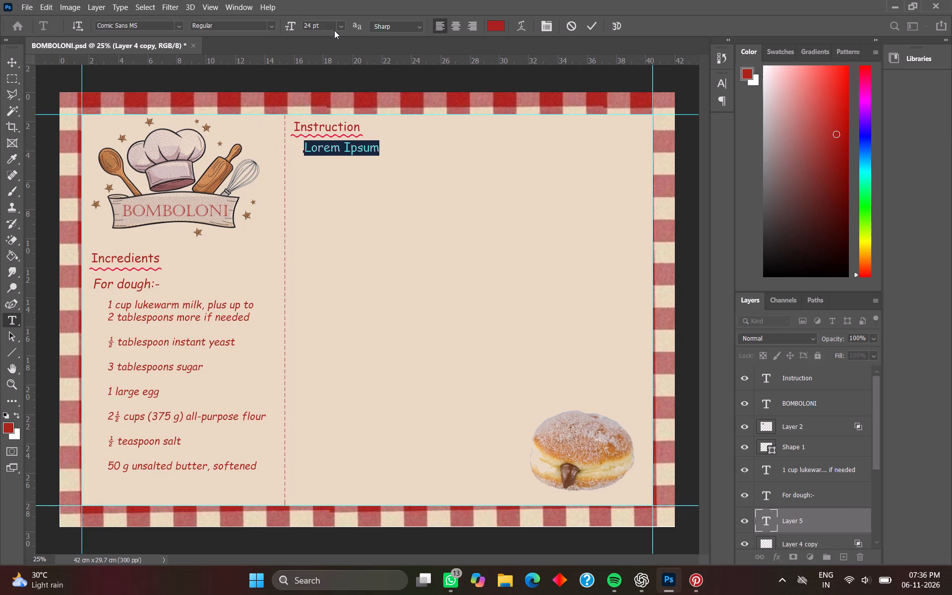
{"action": "left_click", "coordinate": [309, 26]}
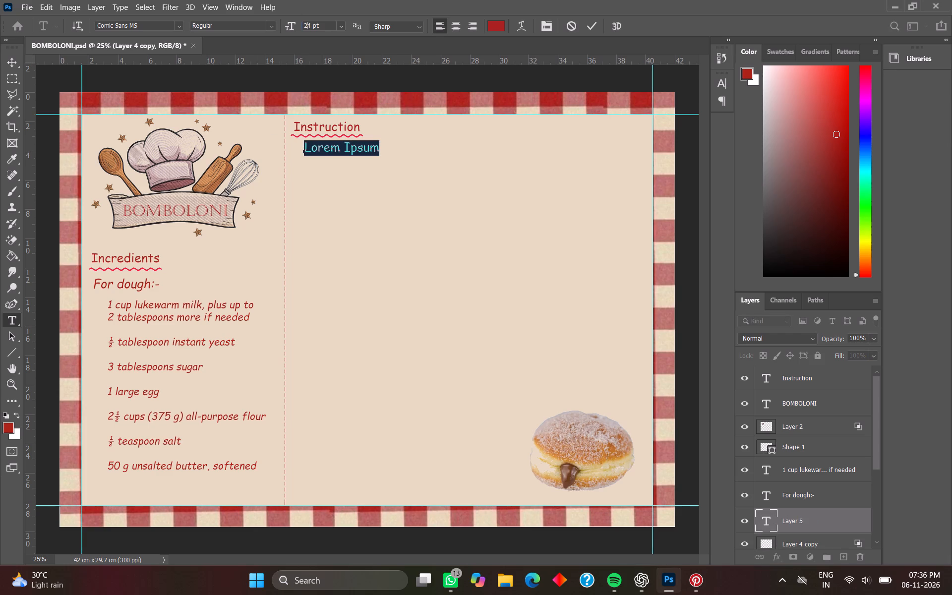
{"action": "left_click", "coordinate": [310, 26]}
{"action": "key", "text": "BackSpace"}
{"action": "key", "text": "BackSpace"}
{"action": "key", "text": "BackSpace"}
{"action": "key", "text": "BackSpace"}
{"action": "key", "text": "BackSpace"}
{"action": "key", "text": "BackSpace"}
{"action": "key", "text": "BackSpace"}
{"action": "key", "text": "BackSpace"}
{"action": "key", "text": "BackSpace"}
{"action": "type", "text": "20"}
{"action": "key", "text": "Return"}
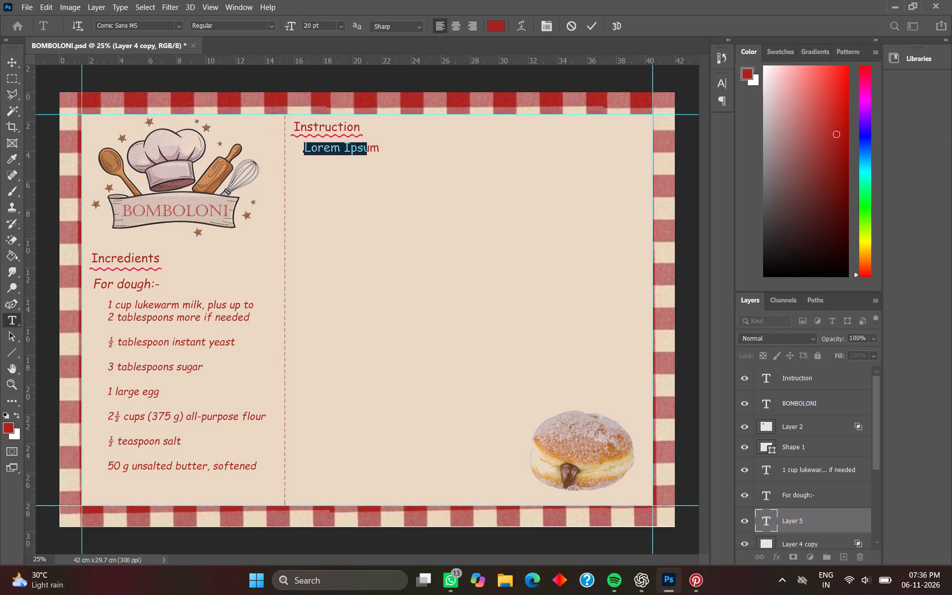
{"action": "key", "text": "BackSpace"}
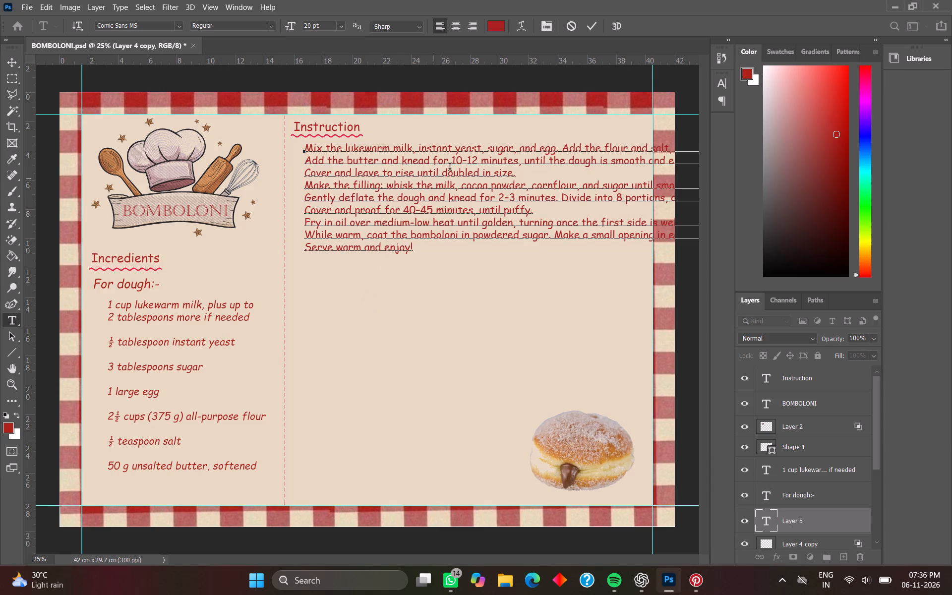
Break the first two instructions before "and salt" and "and elastic", and insert a blank line after each of the first three instructions.
{"action": "left_click", "coordinate": [629, 153]}
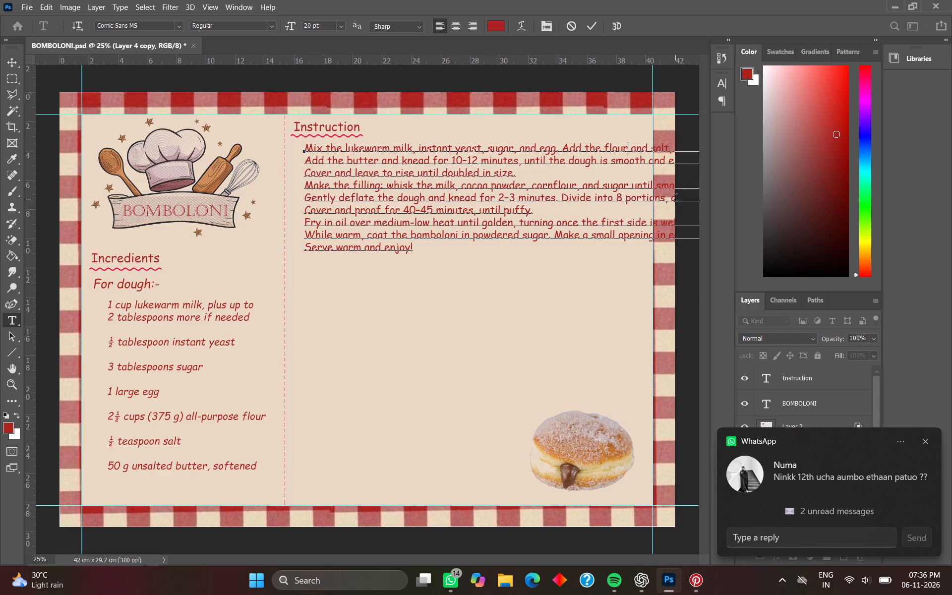
{"action": "key", "text": "Return"}
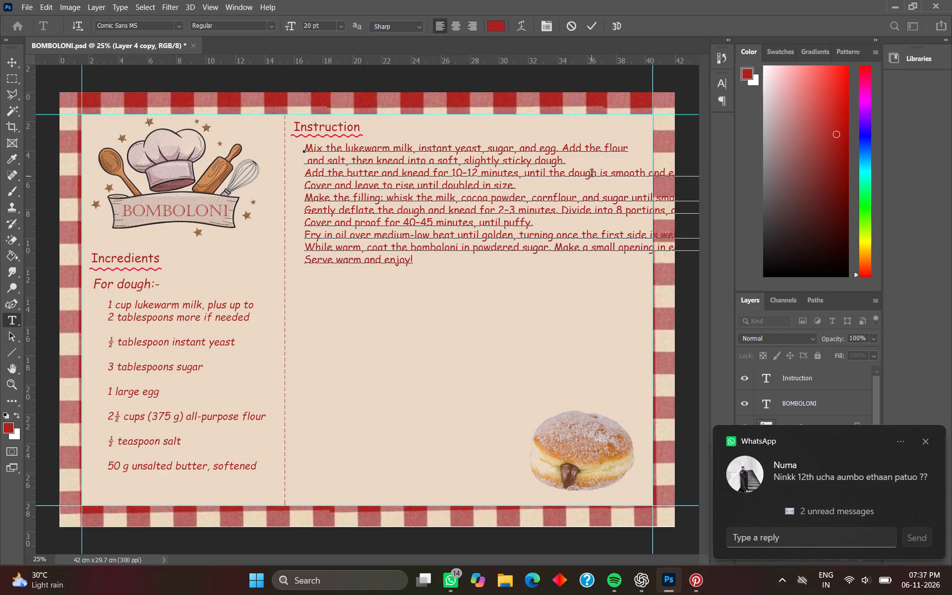
{"action": "left_click", "coordinate": [580, 163]}
{"action": "key", "text": "Return"}
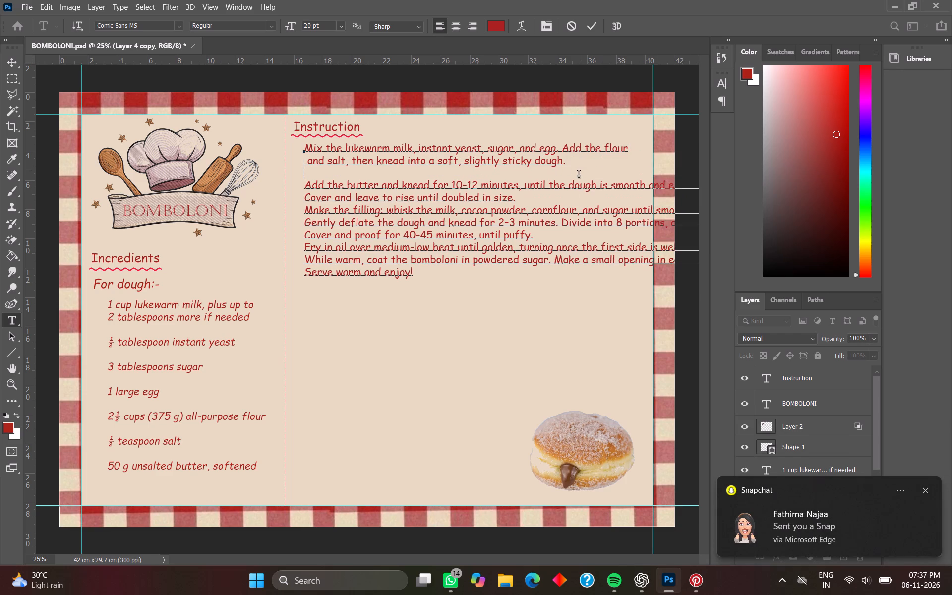
{"action": "left_click", "coordinate": [646, 186]}
{"action": "key", "text": "Return"}
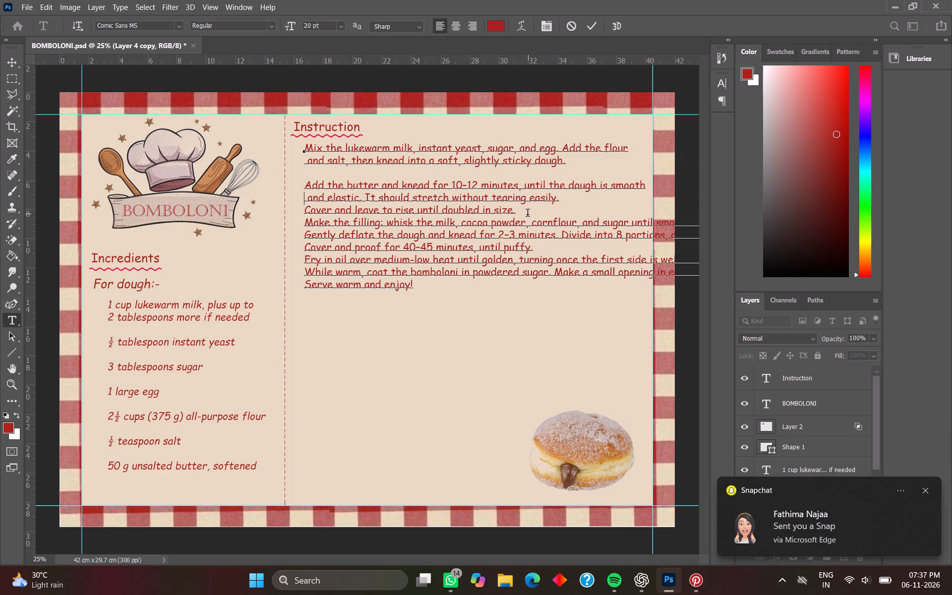
{"action": "left_click", "coordinate": [568, 198]}
{"action": "key", "text": "Return"}
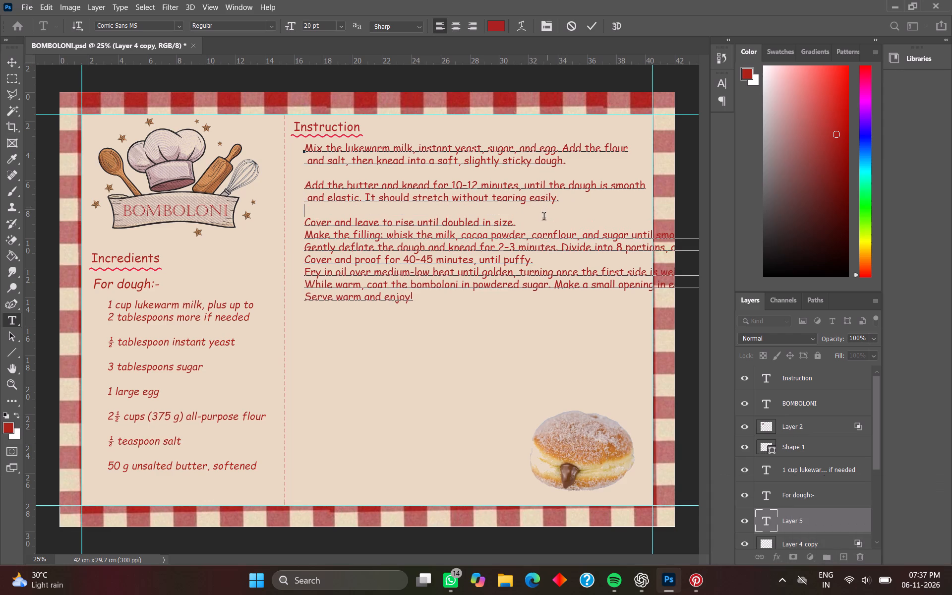
{"action": "left_click", "coordinate": [537, 224]}
{"action": "key", "text": "Return"}
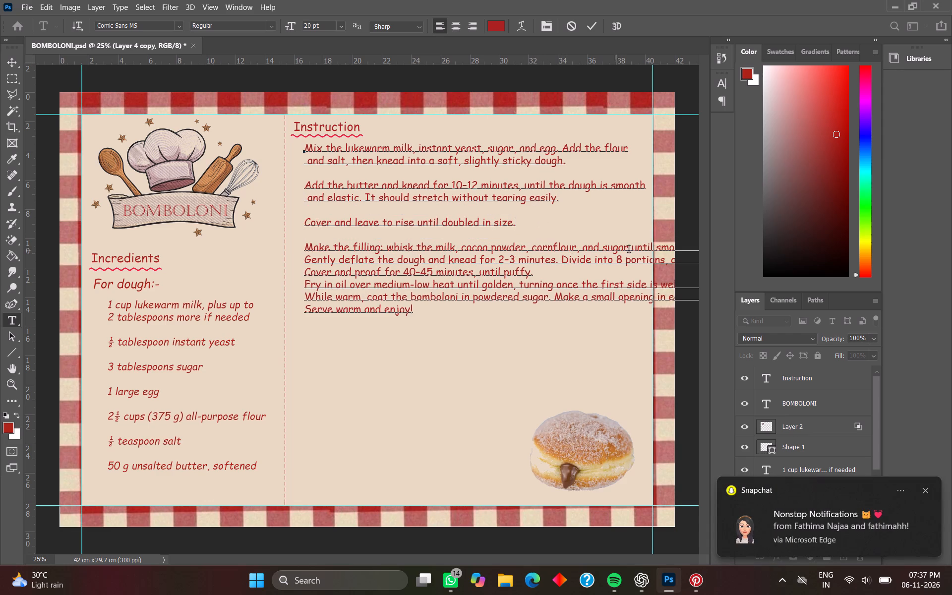
Break the fourth instruction, about making the filling, into three lines before "until smooth" and before "thick".
{"action": "left_click", "coordinate": [632, 250]}
{"action": "key", "text": "Return"}
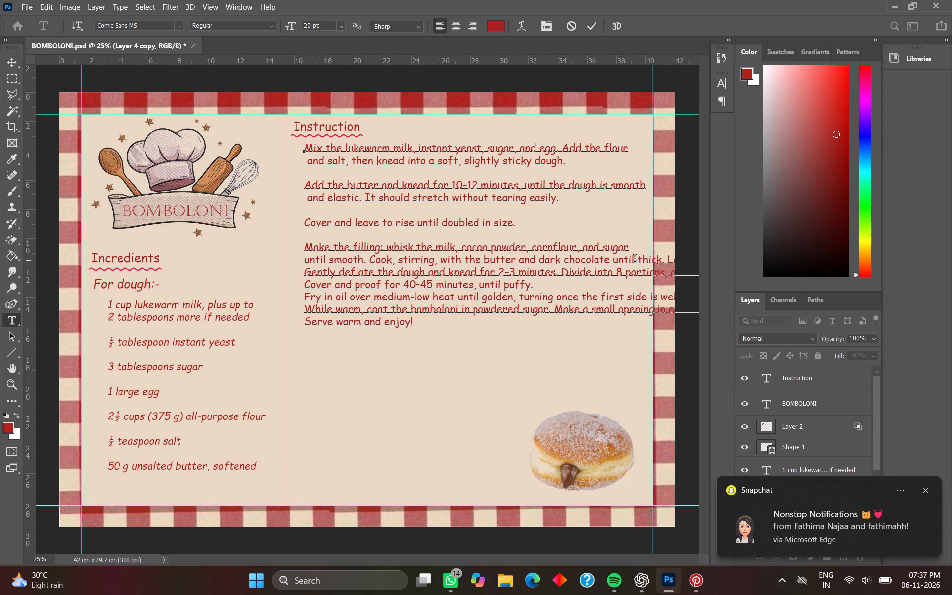
{"action": "left_click", "coordinate": [635, 259]}
{"action": "key", "text": "Return"}
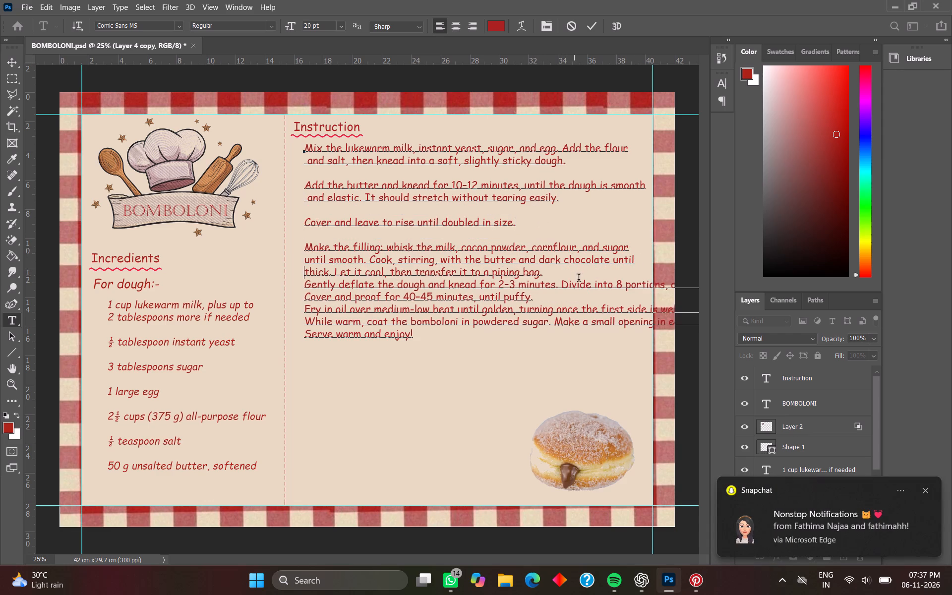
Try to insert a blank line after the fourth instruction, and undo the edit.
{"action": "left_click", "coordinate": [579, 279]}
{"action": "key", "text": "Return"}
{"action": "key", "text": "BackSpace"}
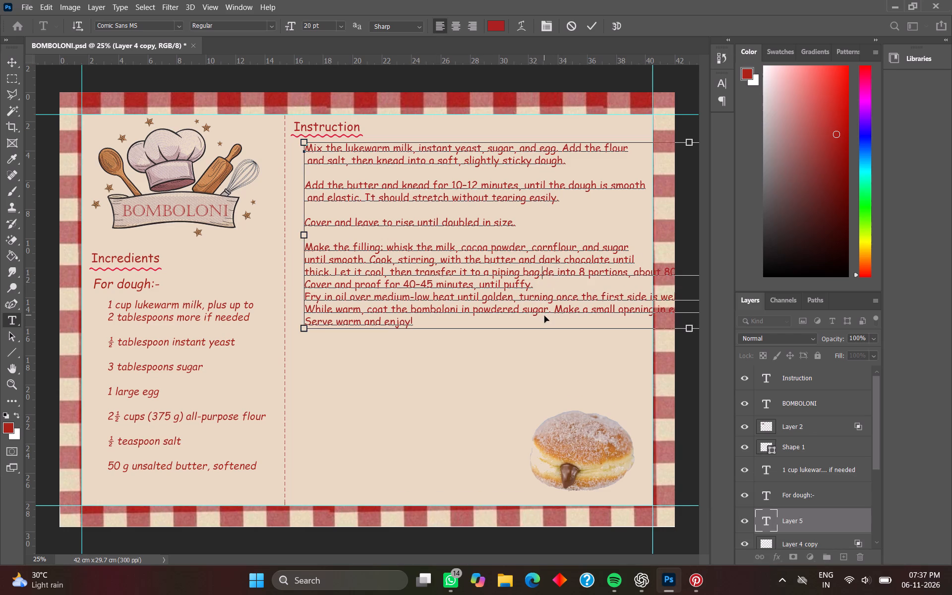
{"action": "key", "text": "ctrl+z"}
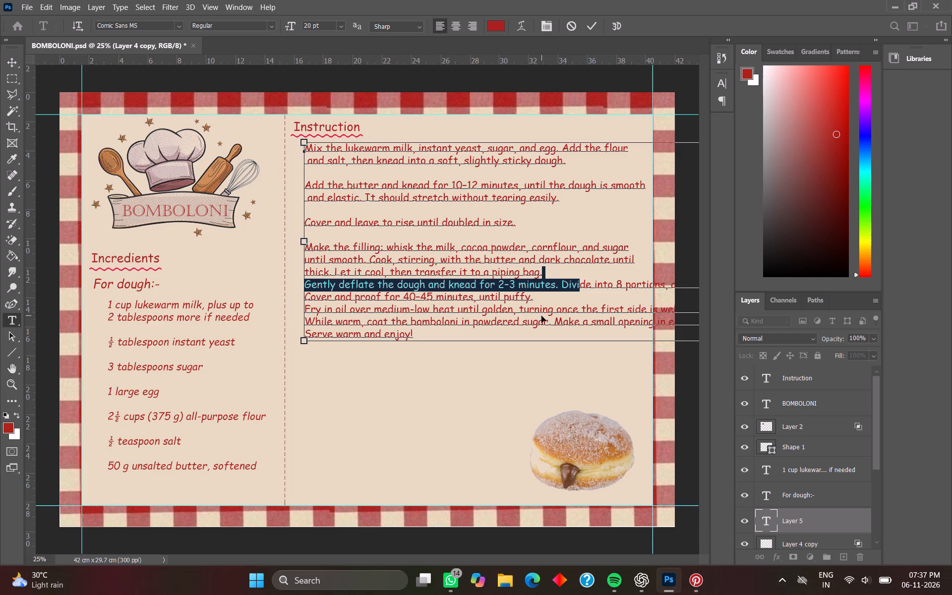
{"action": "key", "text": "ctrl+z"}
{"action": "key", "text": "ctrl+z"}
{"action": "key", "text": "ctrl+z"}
Shift the instruction text block slightly left toward the dashed divider and commit the text layer.
{"action": "left_click", "coordinate": [592, 376], "text": "ctrl"}
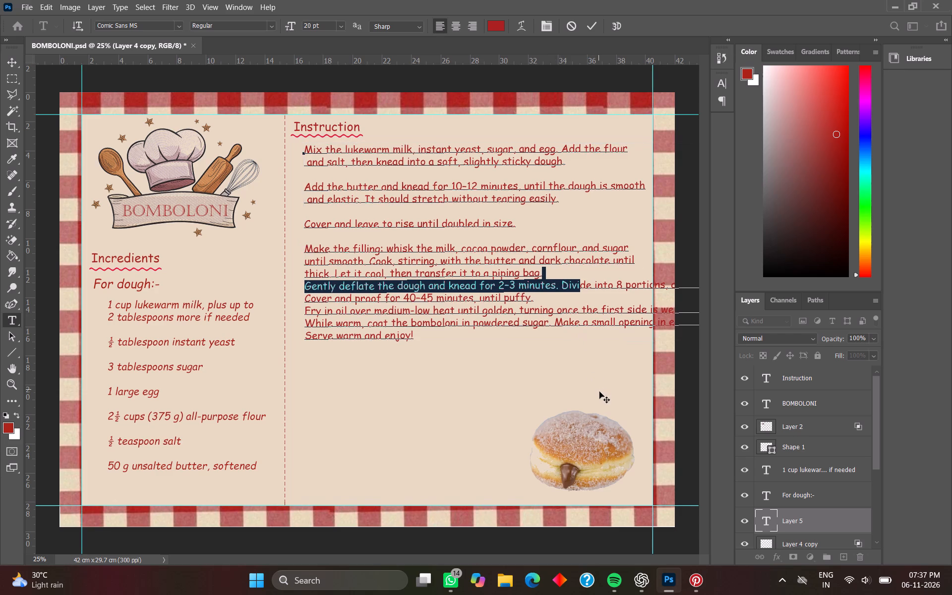
{"action": "left_click_drag", "start_coordinate": [599, 392], "coordinate": [595, 391]}
{"action": "left_click", "coordinate": [814, 519]}
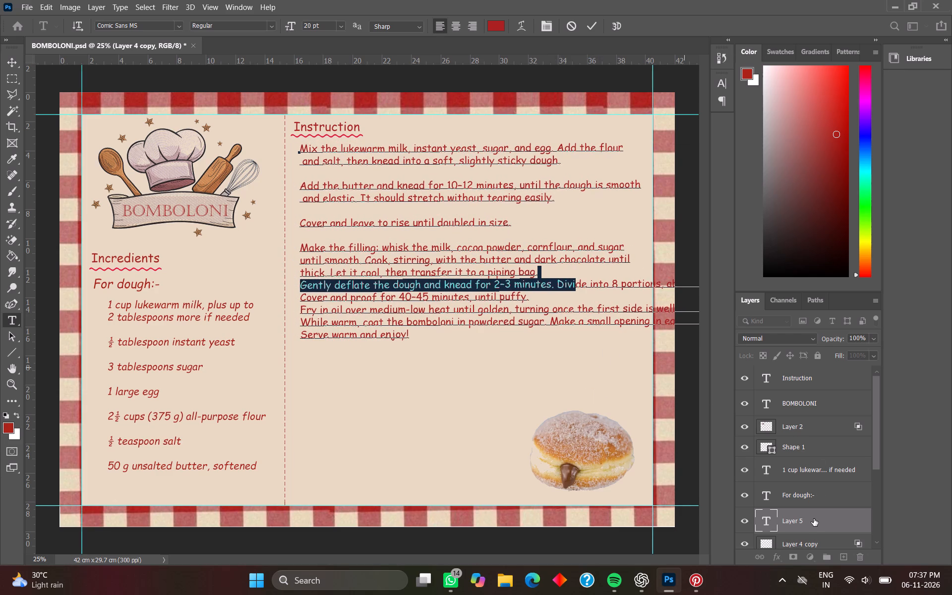
Set off the fifth instruction with blank lines before and after it, breaking it before "8 portions" and "floured squares".
{"action": "left_click", "coordinate": [544, 273]}
{"action": "key", "text": "Return"}
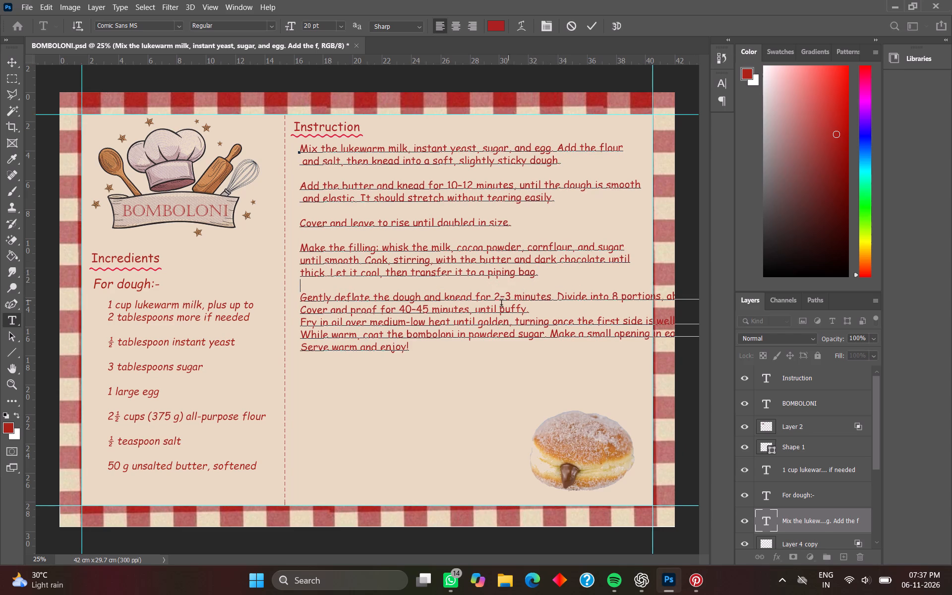
{"action": "left_click", "coordinate": [609, 299]}
{"action": "key", "text": "Return"}
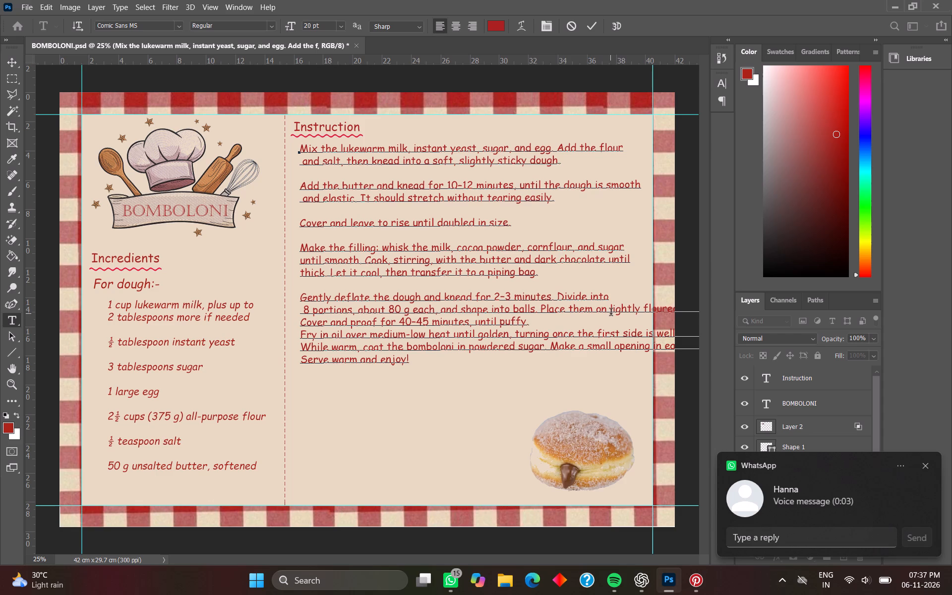
{"action": "left_click", "coordinate": [642, 310]}
{"action": "key", "text": "Return"}
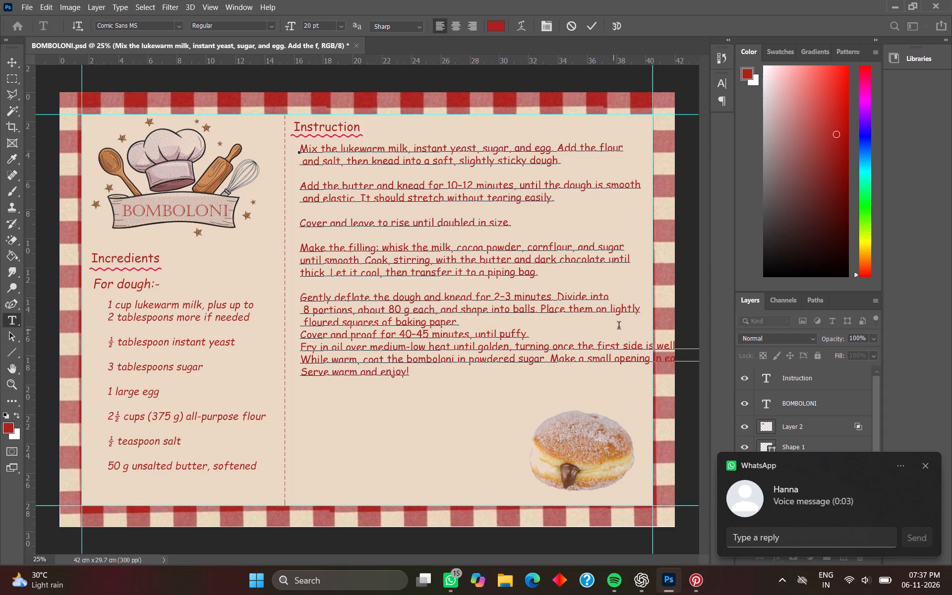
{"action": "left_click", "coordinate": [496, 322]}
{"action": "key", "text": "Return"}
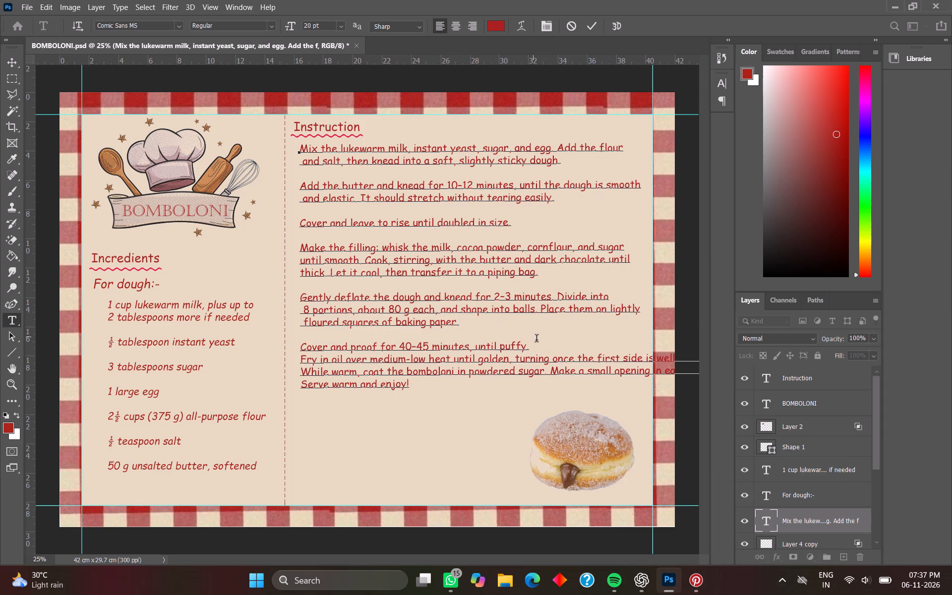
Set off the frying instruction with blank lines before and after it, and break it before "is well coloured".
{"action": "left_click", "coordinate": [543, 349]}
{"action": "key", "text": "Return"}
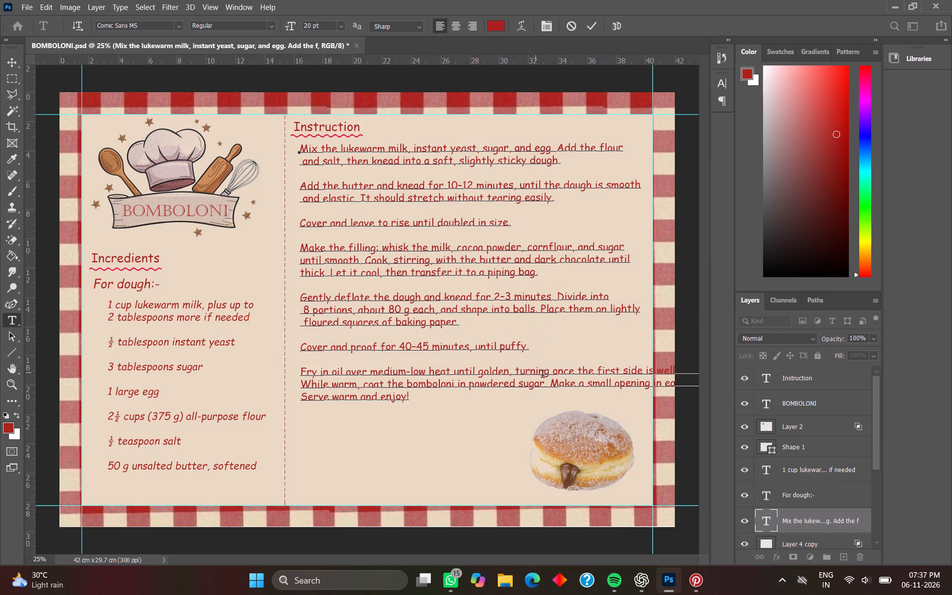
{"action": "left_click", "coordinate": [646, 371]}
{"action": "key", "text": "Return"}
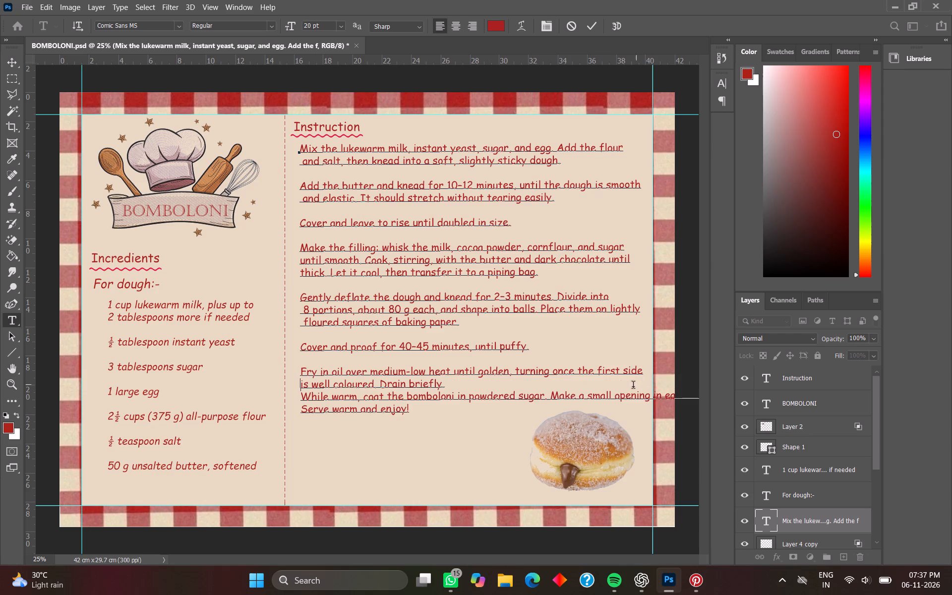
{"action": "left_click", "coordinate": [511, 387]}
{"action": "key", "text": "Return"}
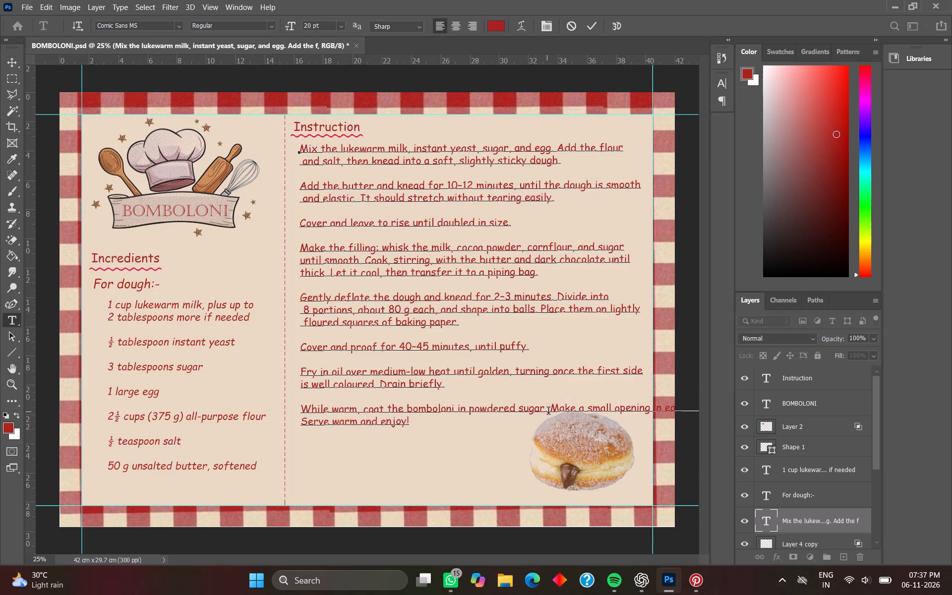
Break the powdered sugar instruction before "Make a small opening" and "chocolate filling", and insert a blank line before "Serve warm and enjoy!".
{"action": "left_click", "coordinate": [548, 411]}
{"action": "key", "text": "Return"}
{"action": "left_click", "coordinate": [518, 422]}
{"action": "key", "text": "Return"}
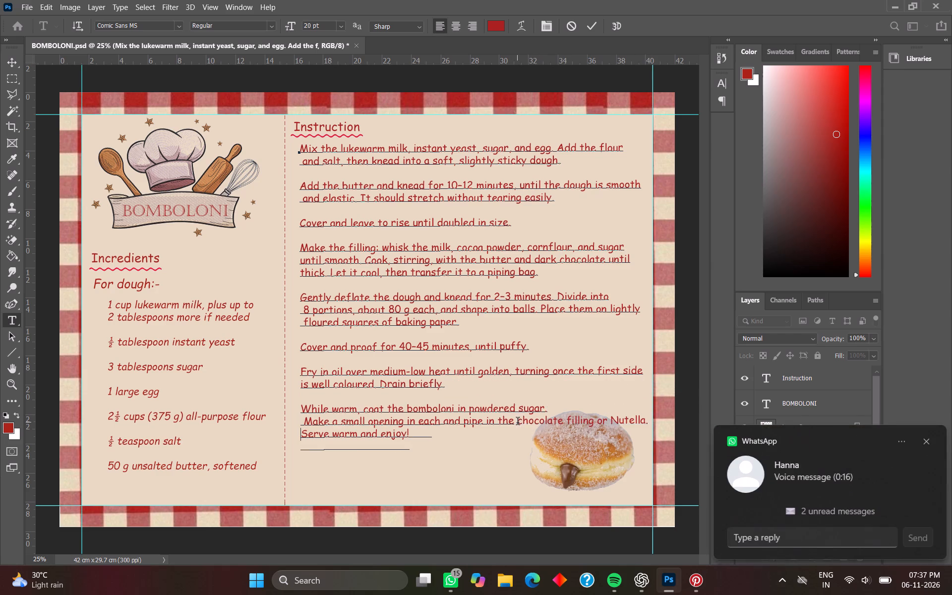
{"action": "left_click", "coordinate": [440, 437]}
{"action": "key", "text": "Return"}
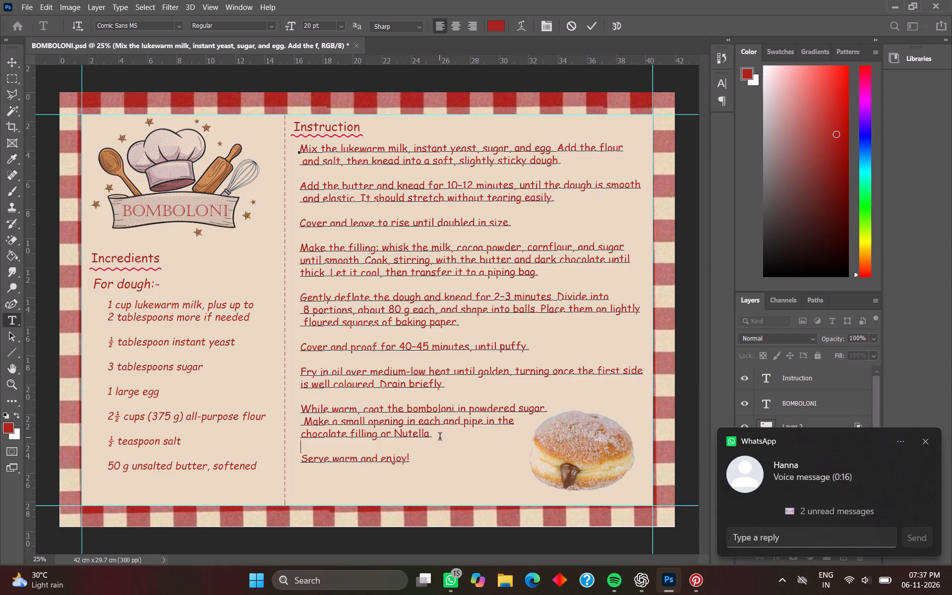
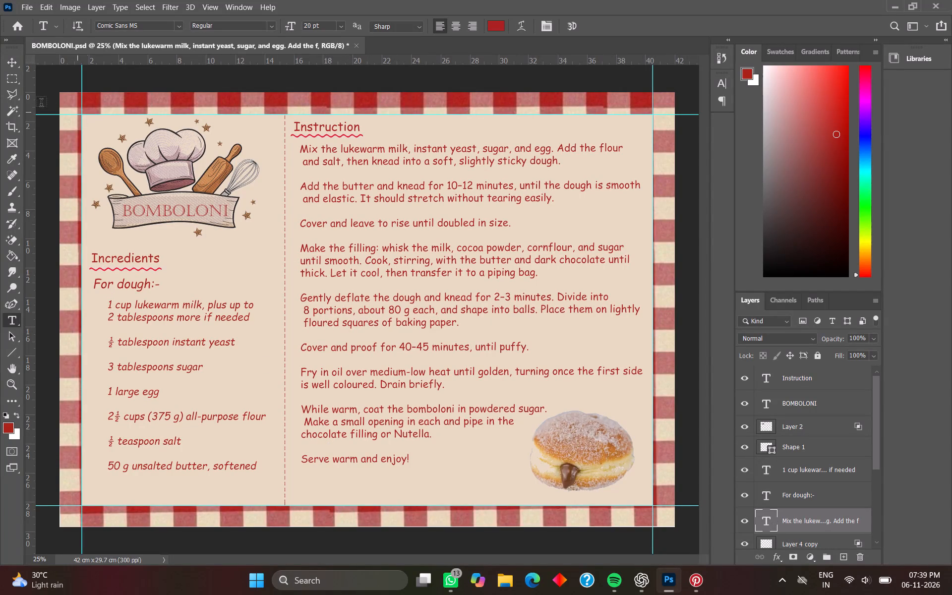
Nudge the instruction text block slightly up toward the Instruction heading.
{"action": "left_click", "coordinate": [14, 65]}
{"action": "left_click", "coordinate": [362, 278]}
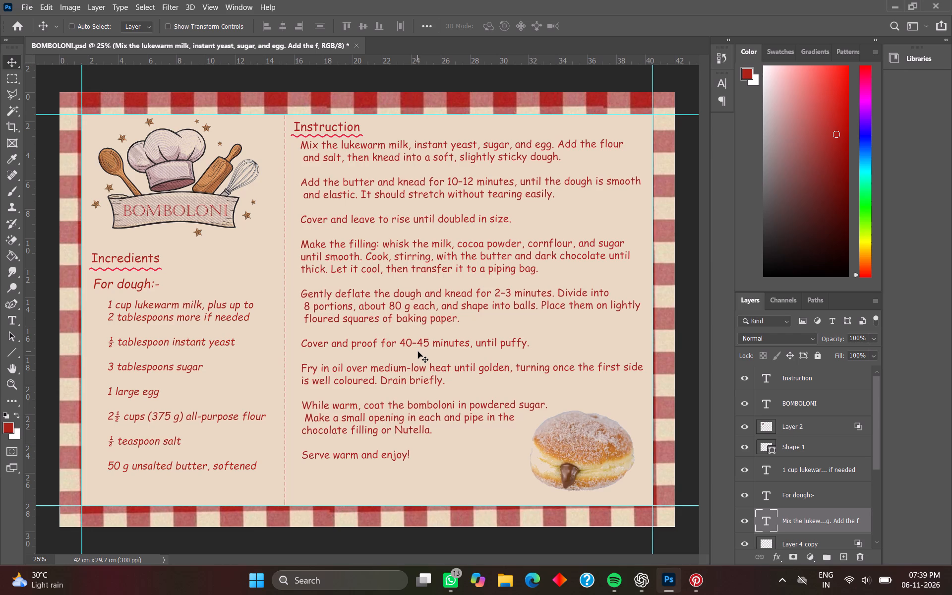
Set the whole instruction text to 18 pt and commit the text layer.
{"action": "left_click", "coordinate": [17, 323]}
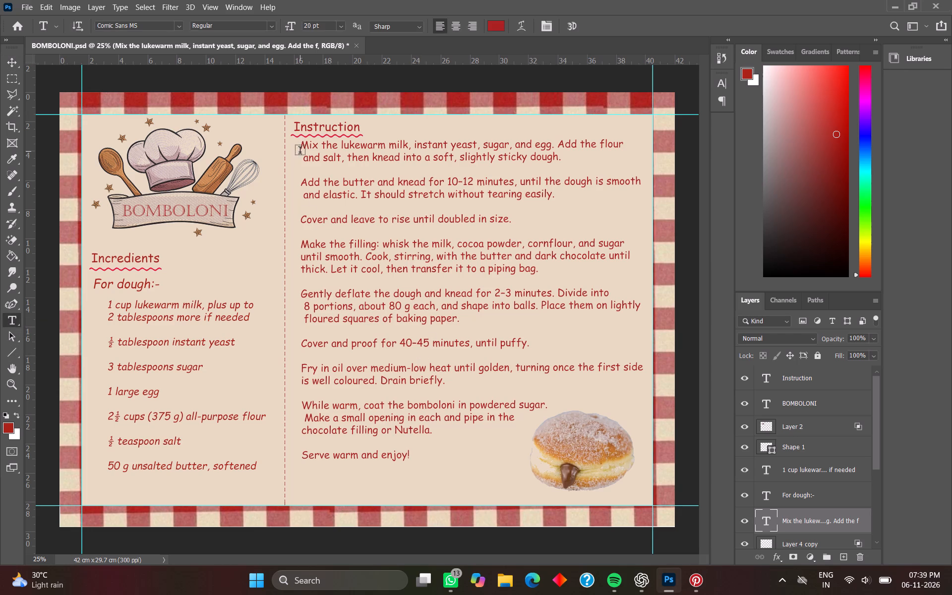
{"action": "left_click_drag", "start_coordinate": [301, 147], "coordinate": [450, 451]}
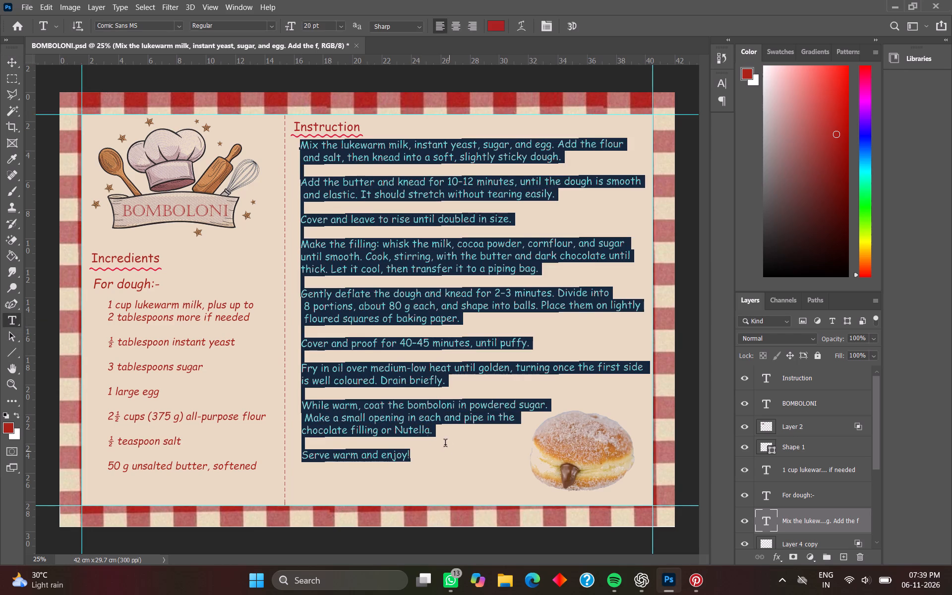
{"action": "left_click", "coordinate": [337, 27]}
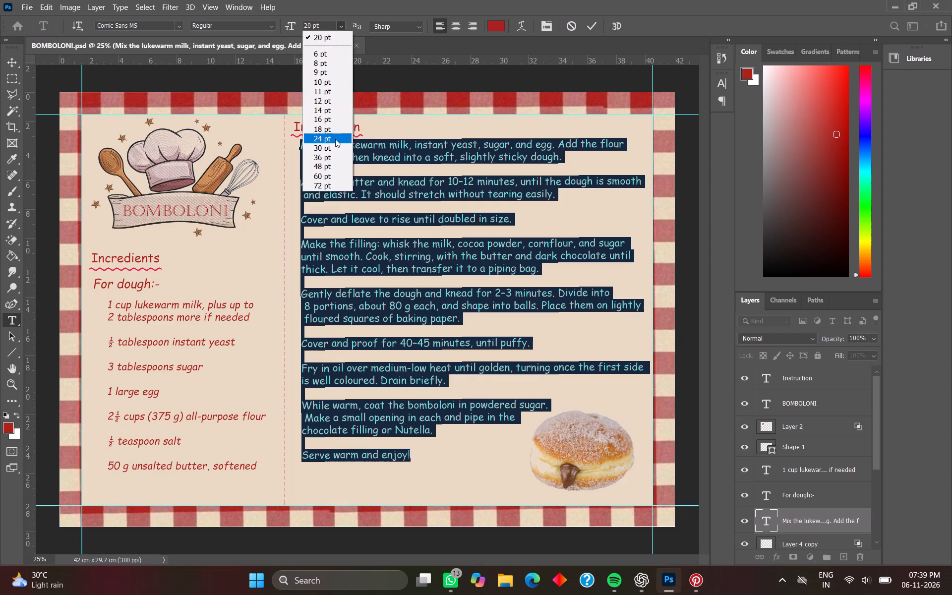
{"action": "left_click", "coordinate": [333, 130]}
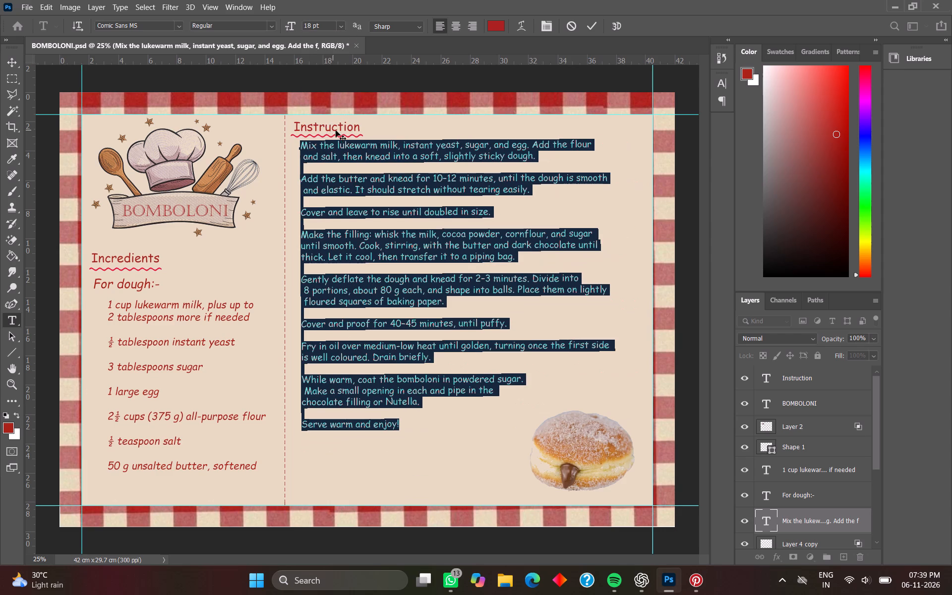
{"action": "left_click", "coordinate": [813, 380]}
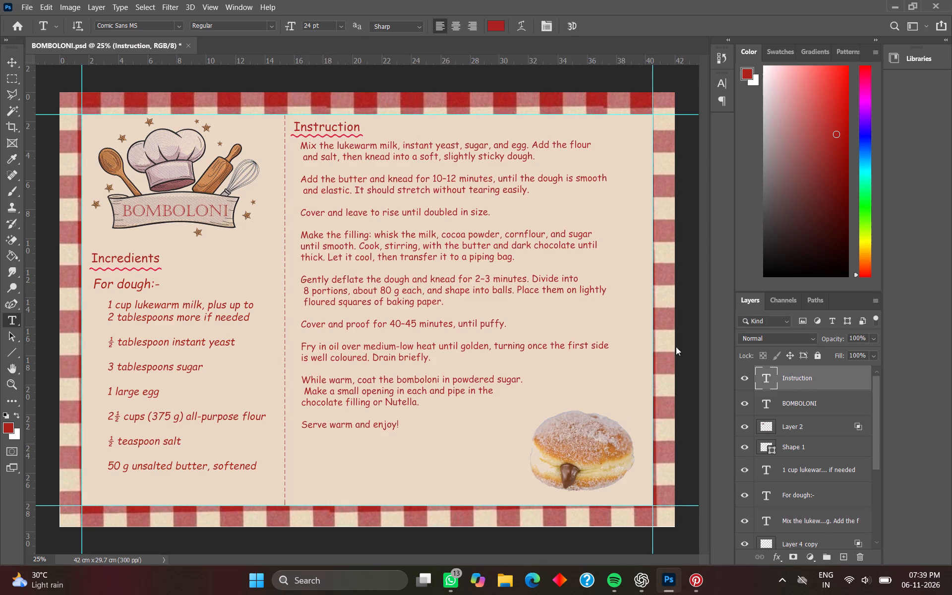
Rewrap the first instruction, joining "and salt," onto the first line and breaking before "then knead".
{"action": "left_click", "coordinate": [302, 157]}
{"action": "key", "text": "BackSpace"}
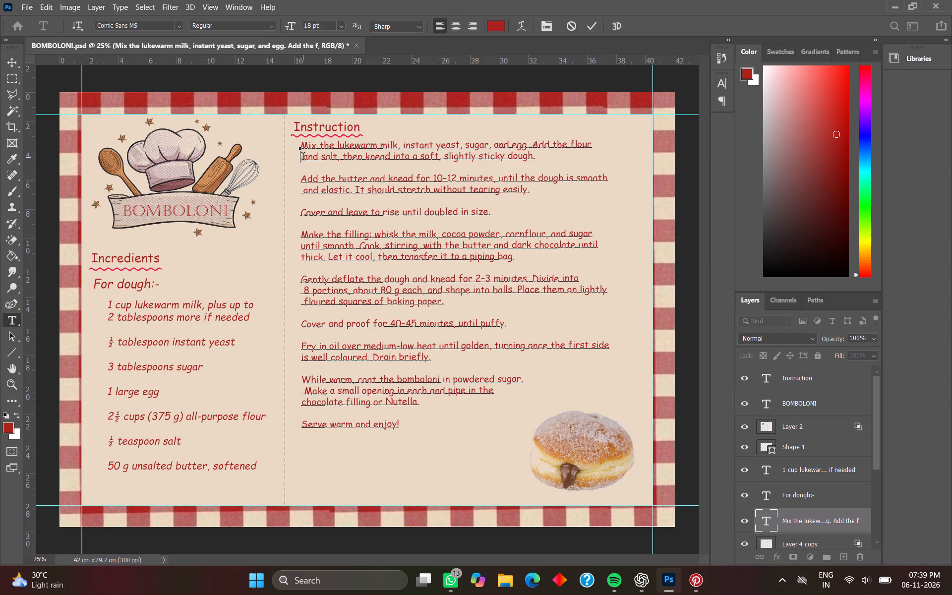
{"action": "key", "text": "BackSpace"}
{"action": "key", "text": "space"}
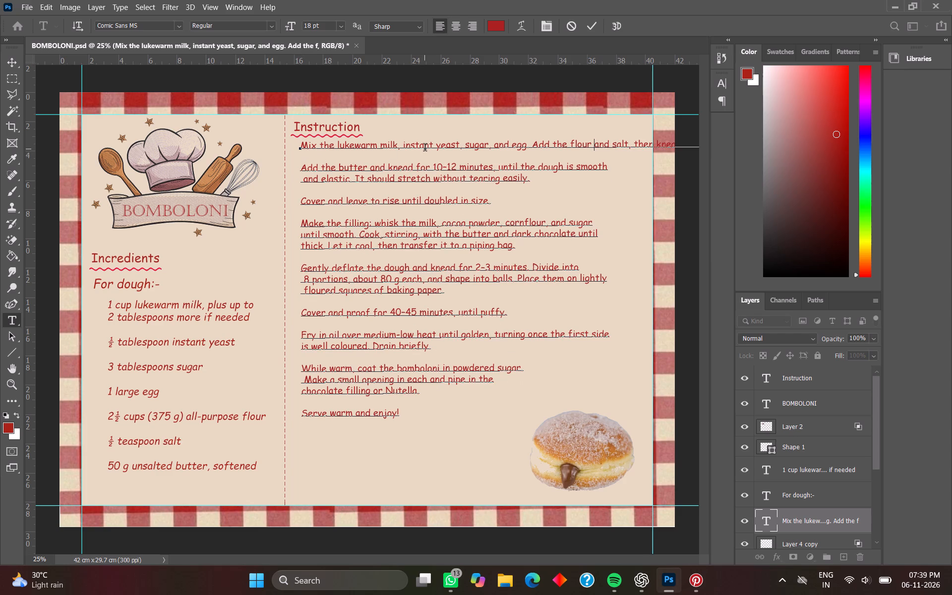
{"action": "left_click", "coordinate": [633, 145]}
{"action": "key", "text": "Return"}
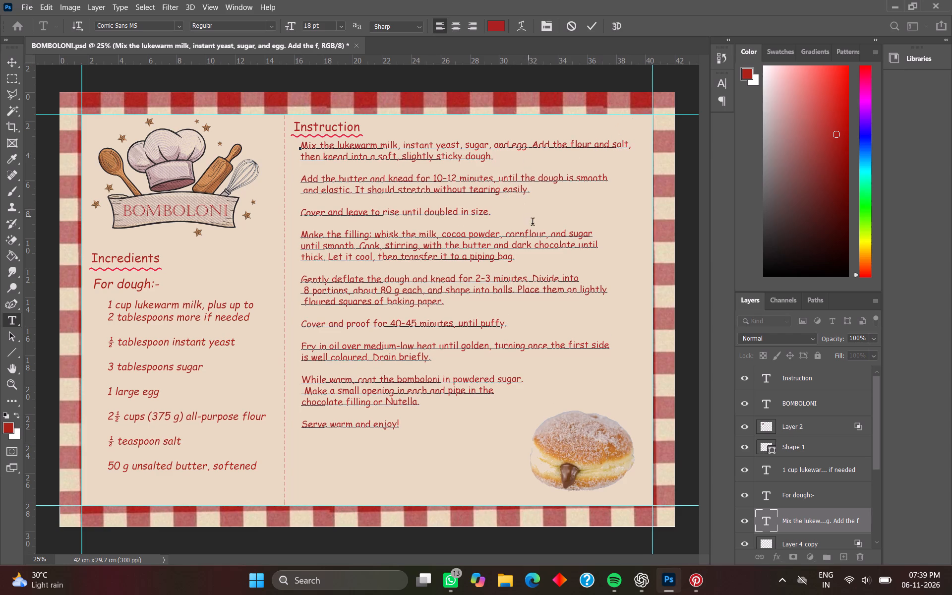
Rewrap the filling instruction, joining "until smooth." onto its first line and starting the second line with "Cook" without a leading space.
{"action": "left_click", "coordinate": [300, 247]}
{"action": "key", "text": "BackSpace"}
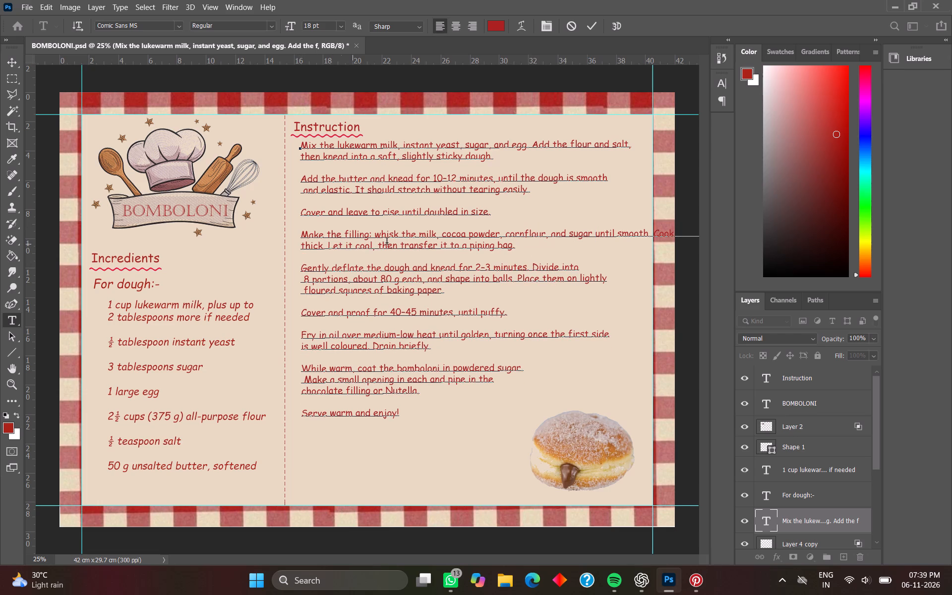
{"action": "left_click", "coordinate": [650, 236]}
{"action": "key", "text": "Return"}
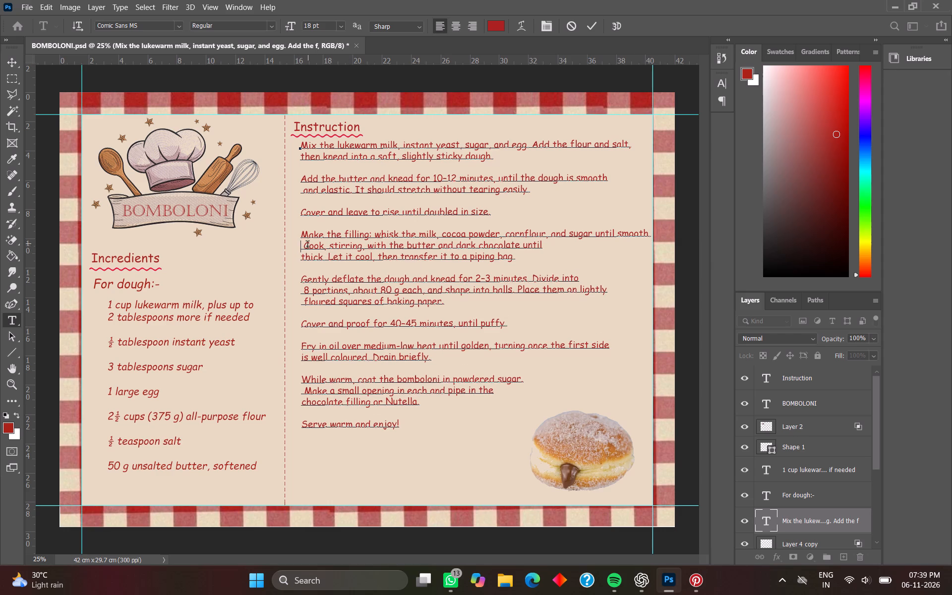
{"action": "left_click", "coordinate": [304, 249]}
{"action": "key", "text": "BackSpace"}
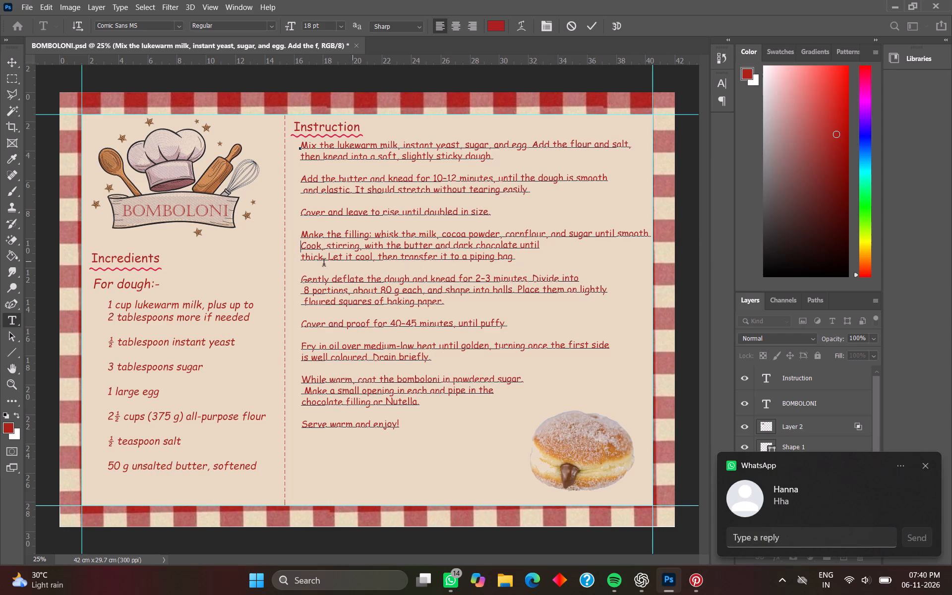
Join "thick. Let it cool" onto the "Cook, stirring" line of the filling instruction, separated from "until" by a space.
{"action": "left_click", "coordinate": [300, 259]}
{"action": "key", "text": "BackSpace"}
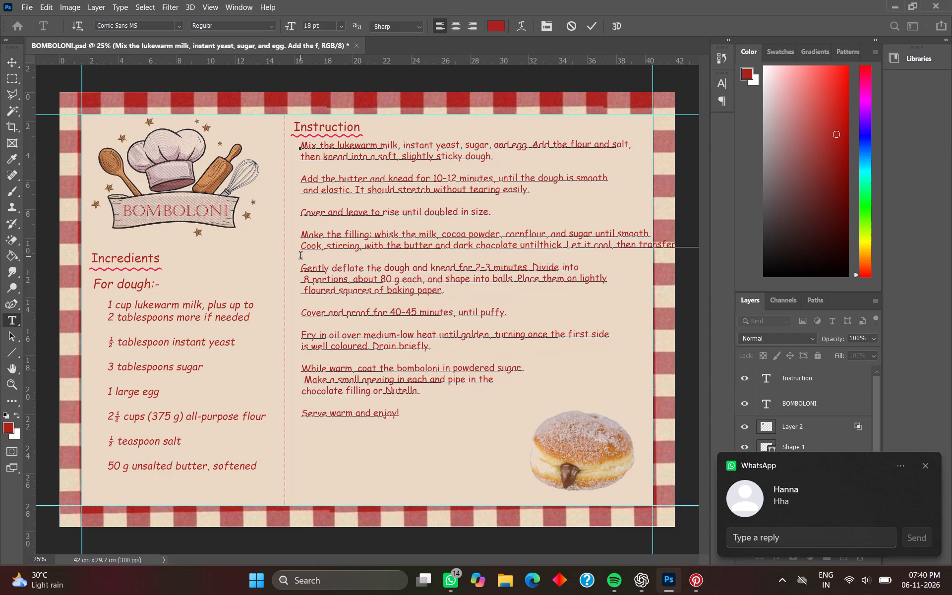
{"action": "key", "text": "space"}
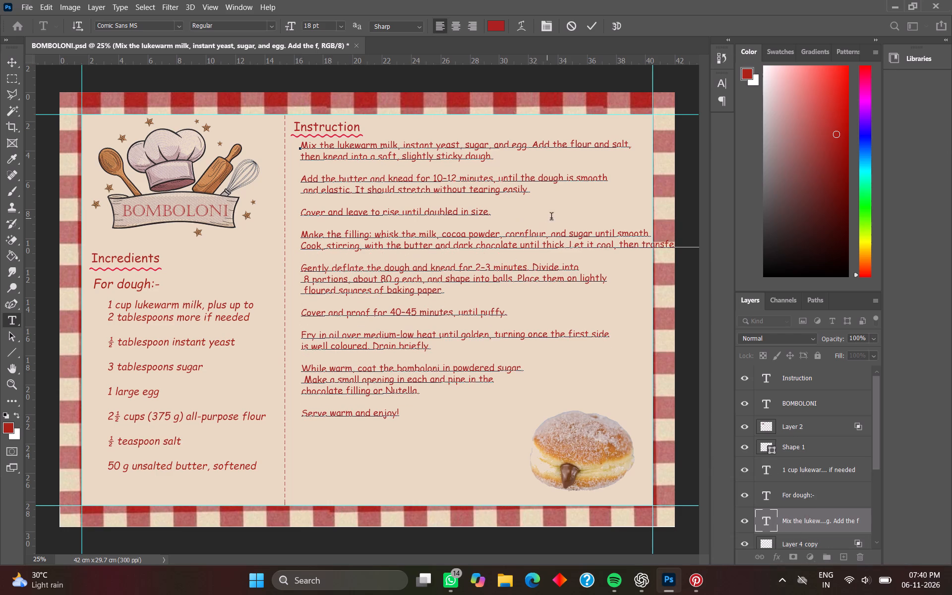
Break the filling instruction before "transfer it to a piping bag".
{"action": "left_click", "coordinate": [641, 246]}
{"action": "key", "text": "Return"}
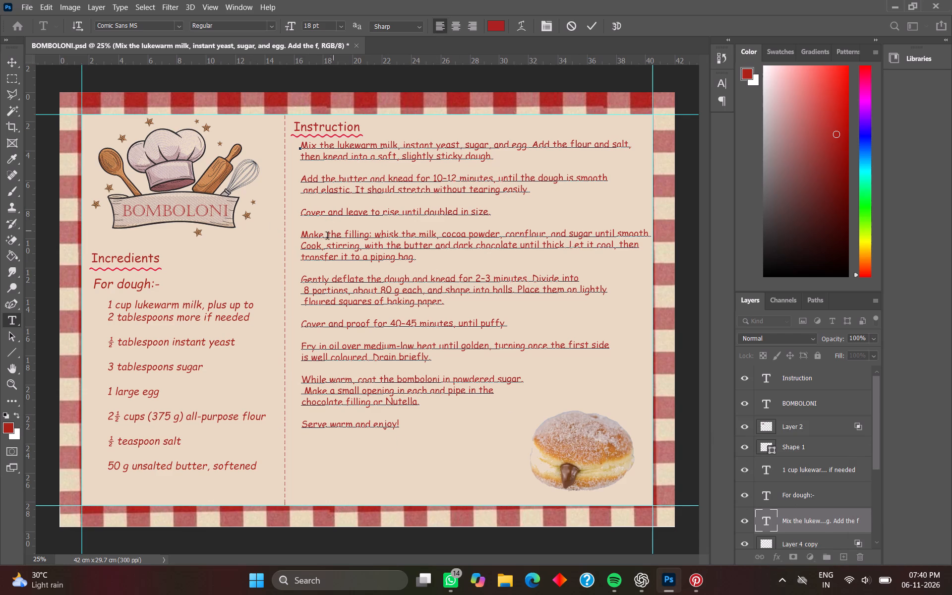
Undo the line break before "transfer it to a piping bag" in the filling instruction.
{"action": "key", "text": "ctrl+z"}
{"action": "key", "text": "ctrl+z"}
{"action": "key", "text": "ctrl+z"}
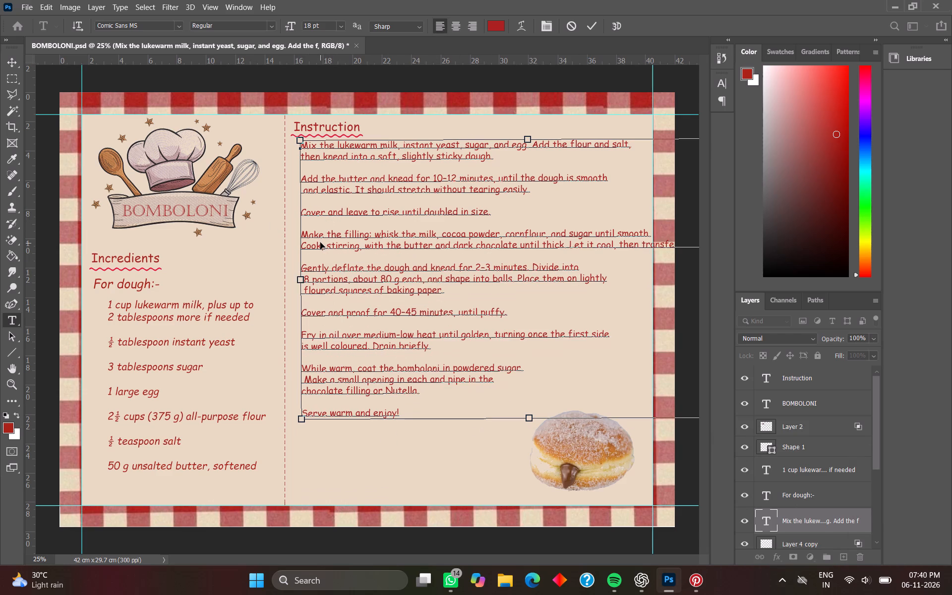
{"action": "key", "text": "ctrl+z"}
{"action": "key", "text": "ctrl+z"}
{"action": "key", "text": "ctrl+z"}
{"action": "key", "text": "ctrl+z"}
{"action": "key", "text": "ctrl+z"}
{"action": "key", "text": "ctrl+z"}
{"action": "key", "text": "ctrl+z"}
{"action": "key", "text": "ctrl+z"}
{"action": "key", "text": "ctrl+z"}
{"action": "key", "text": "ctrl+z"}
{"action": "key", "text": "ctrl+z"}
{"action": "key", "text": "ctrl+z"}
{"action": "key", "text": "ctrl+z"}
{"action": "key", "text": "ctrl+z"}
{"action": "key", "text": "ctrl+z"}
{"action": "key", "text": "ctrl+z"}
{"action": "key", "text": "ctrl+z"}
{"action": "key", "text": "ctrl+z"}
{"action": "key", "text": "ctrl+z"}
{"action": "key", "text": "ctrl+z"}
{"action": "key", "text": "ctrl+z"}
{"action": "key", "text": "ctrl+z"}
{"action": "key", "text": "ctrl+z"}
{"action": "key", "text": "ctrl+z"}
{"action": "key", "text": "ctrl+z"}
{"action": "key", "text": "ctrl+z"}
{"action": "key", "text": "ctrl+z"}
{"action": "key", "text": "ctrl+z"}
Set the whole instruction text to 20 pt.
{"action": "key", "text": "ctrl+z"}
{"action": "key", "text": "ctrl+z"}
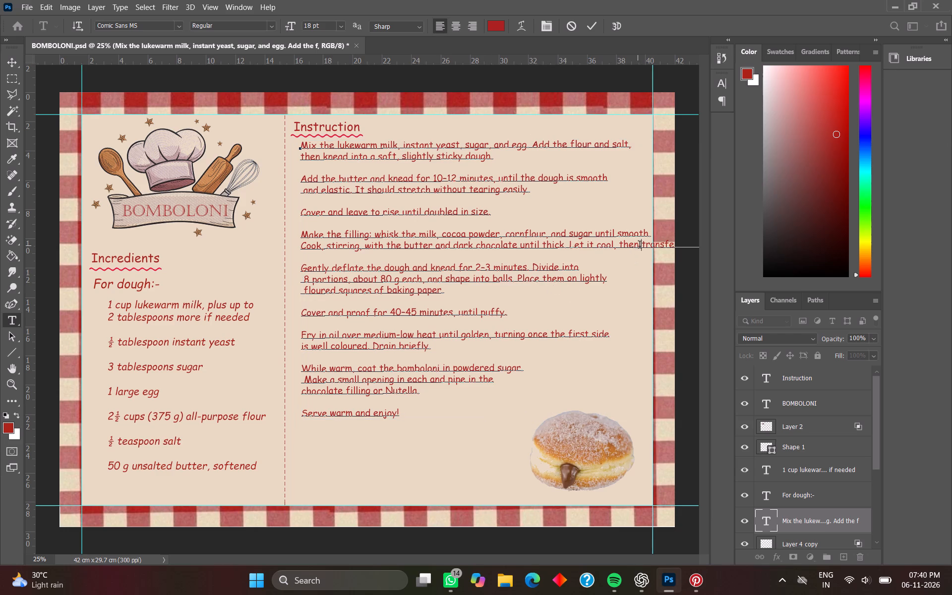
{"action": "left_click", "coordinate": [619, 247]}
{"action": "left_click_drag", "start_coordinate": [301, 142], "coordinate": [422, 442]}
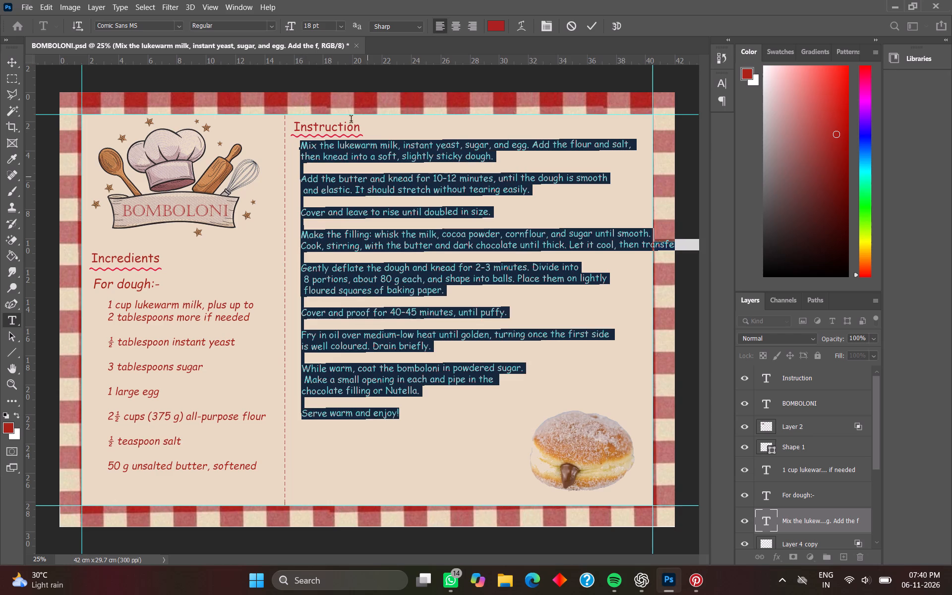
{"action": "left_click", "coordinate": [342, 26]}
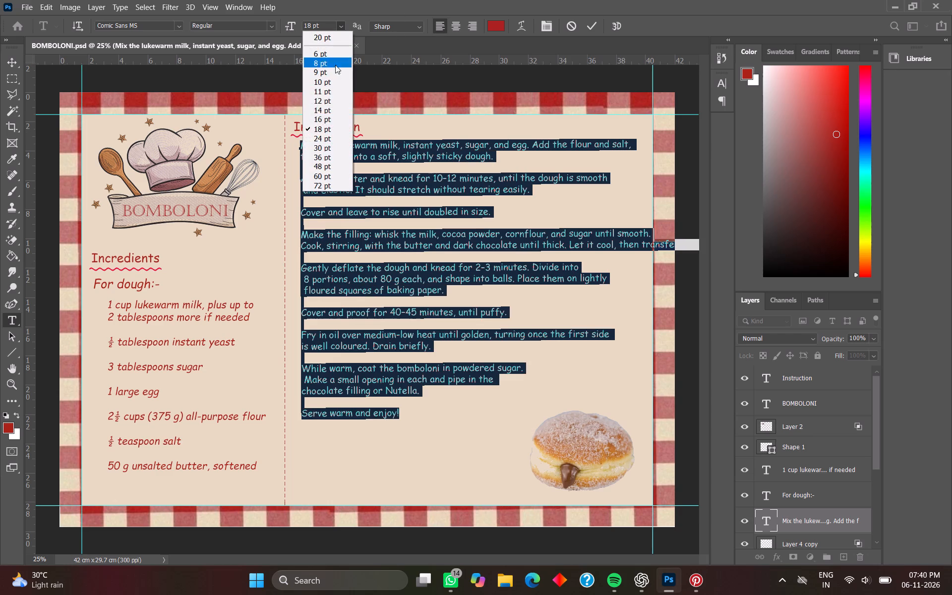
Set the whole instruction text to 20 pt.
{"action": "left_click", "coordinate": [321, 125]}
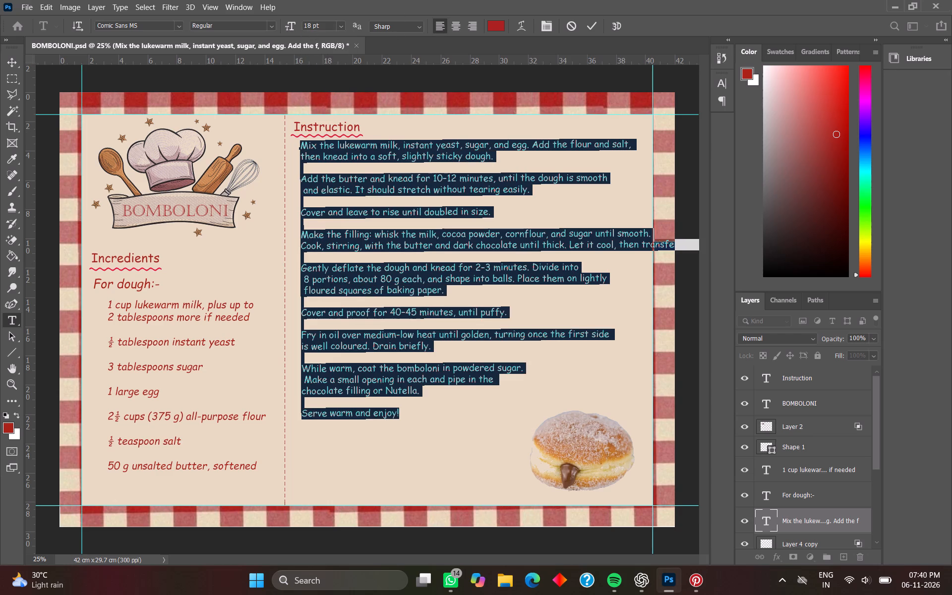
{"action": "left_click", "coordinate": [310, 27]}
{"action": "key", "text": "BackSpace"}
{"action": "key", "text": "BackSpace"}
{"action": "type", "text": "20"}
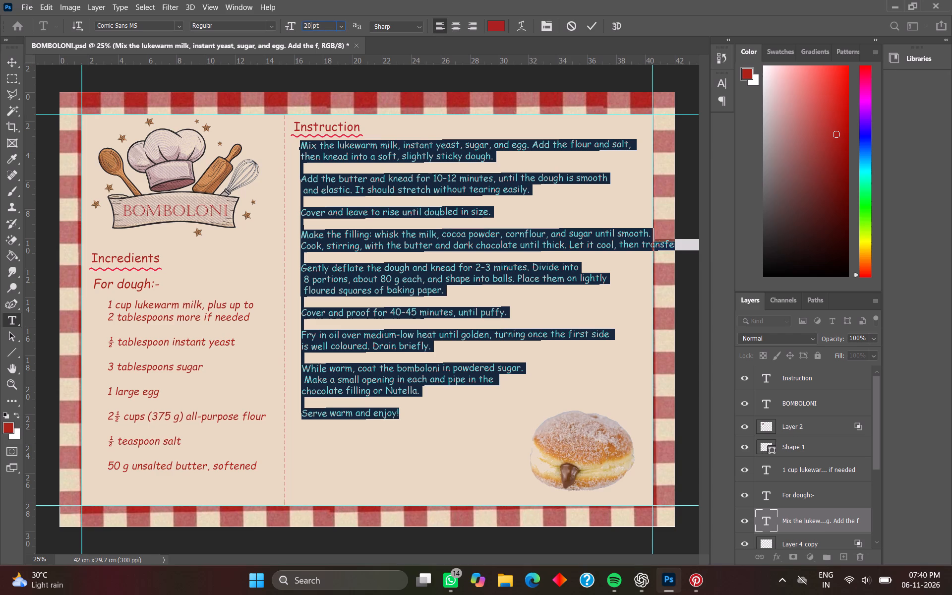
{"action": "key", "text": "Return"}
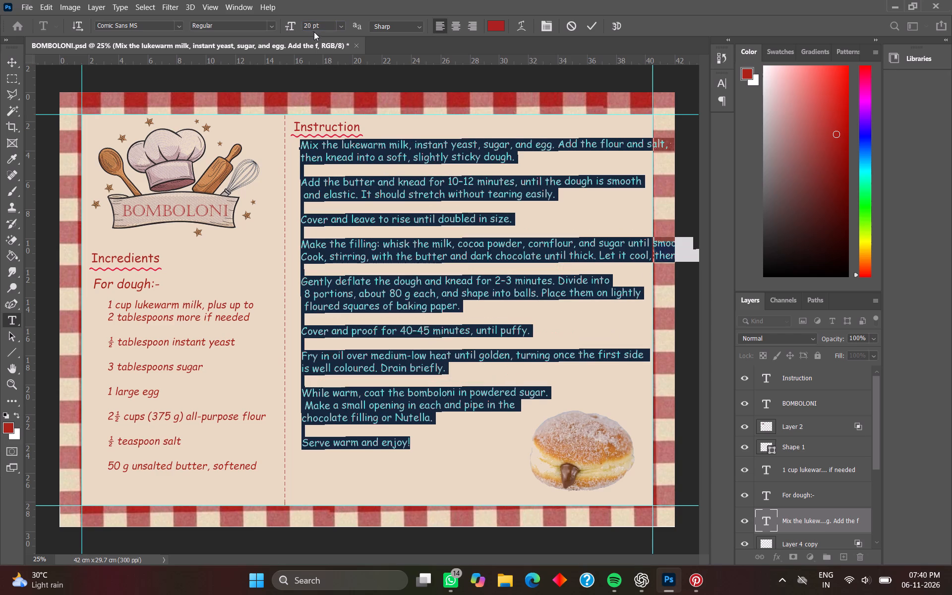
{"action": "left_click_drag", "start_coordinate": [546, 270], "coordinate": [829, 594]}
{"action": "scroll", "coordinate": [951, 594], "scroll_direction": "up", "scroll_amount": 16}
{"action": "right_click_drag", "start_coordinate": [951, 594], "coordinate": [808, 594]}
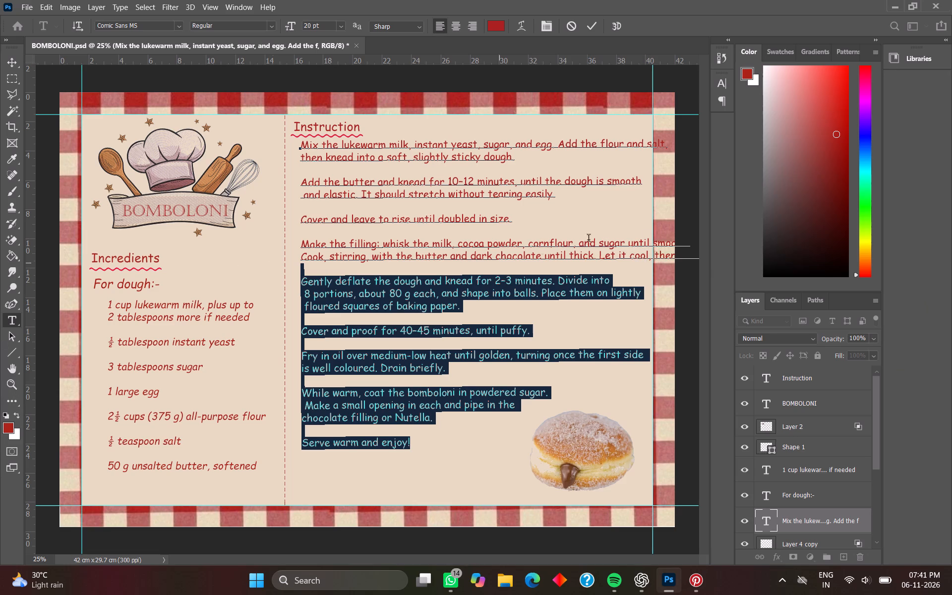
Place the insertion point just before "smooth" in the first line of the filling instruction.
{"action": "left_click", "coordinate": [649, 245]}
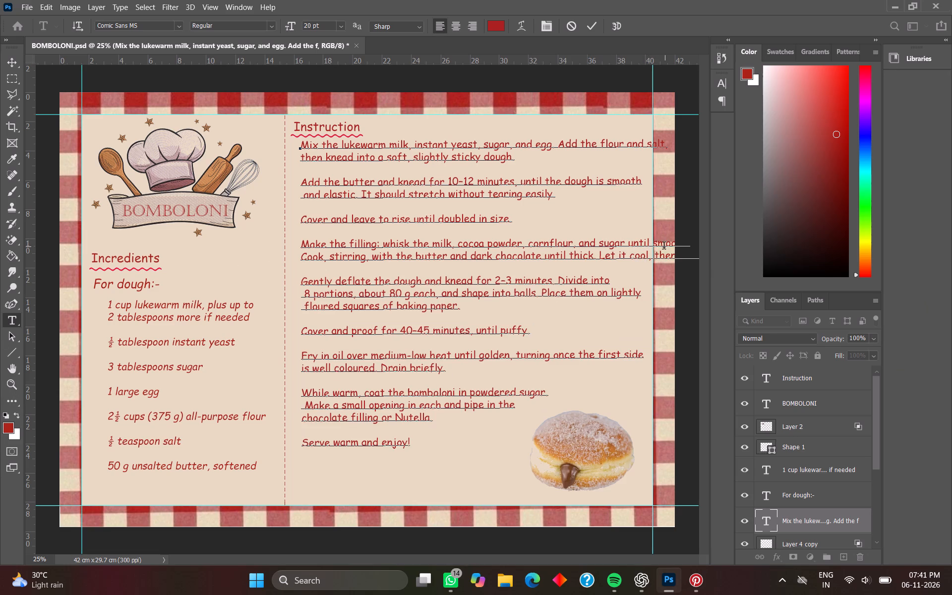
Rewrap the filling instruction, breaking before "smooth", joining "Cook, stirring" onto that line, and breaking before "Let it cool".
{"action": "key", "text": "Return"}
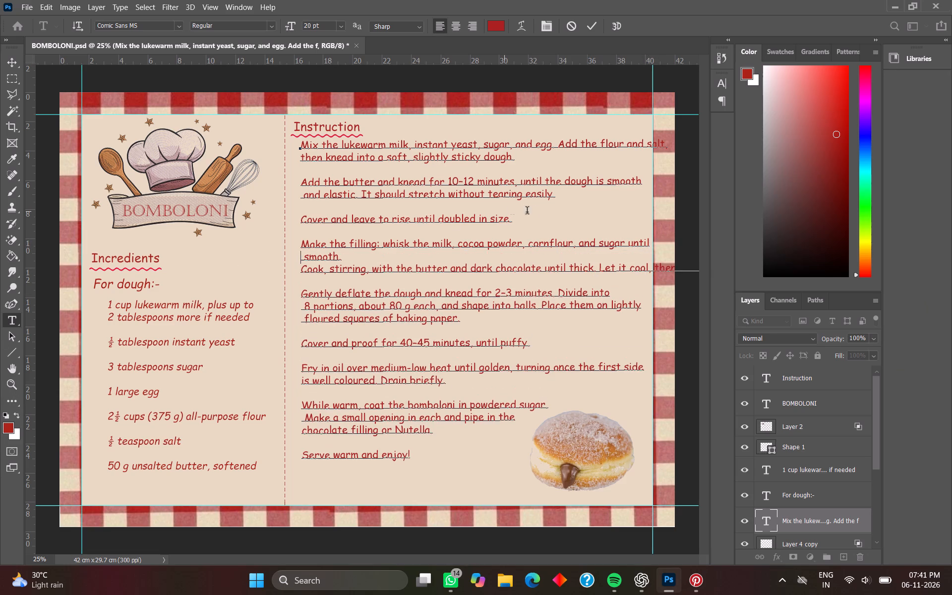
{"action": "left_click", "coordinate": [299, 271]}
{"action": "key", "text": "BackSpace"}
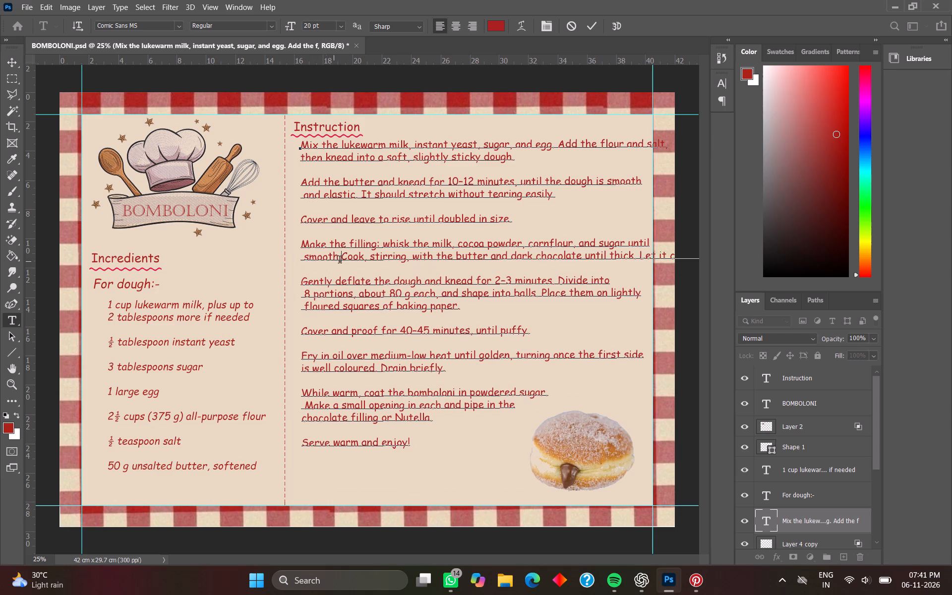
{"action": "key", "text": "space"}
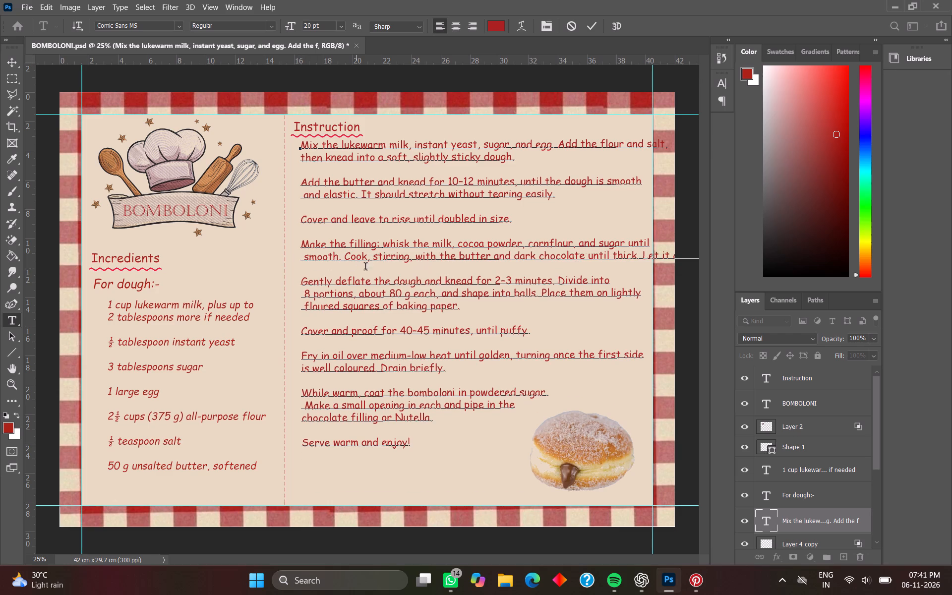
{"action": "left_click", "coordinate": [642, 260]}
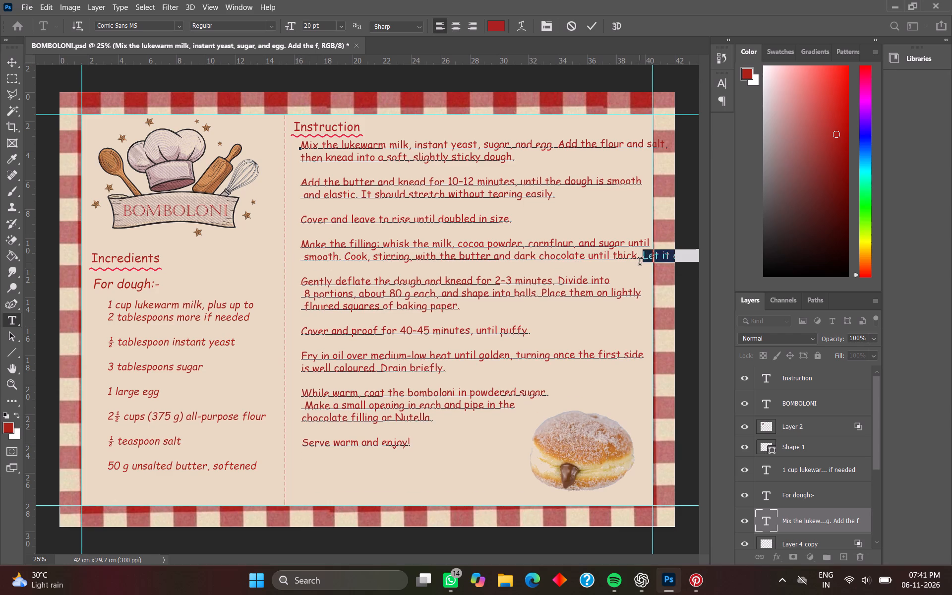
{"action": "left_click", "coordinate": [641, 256]}
{"action": "left_click", "coordinate": [641, 257]}
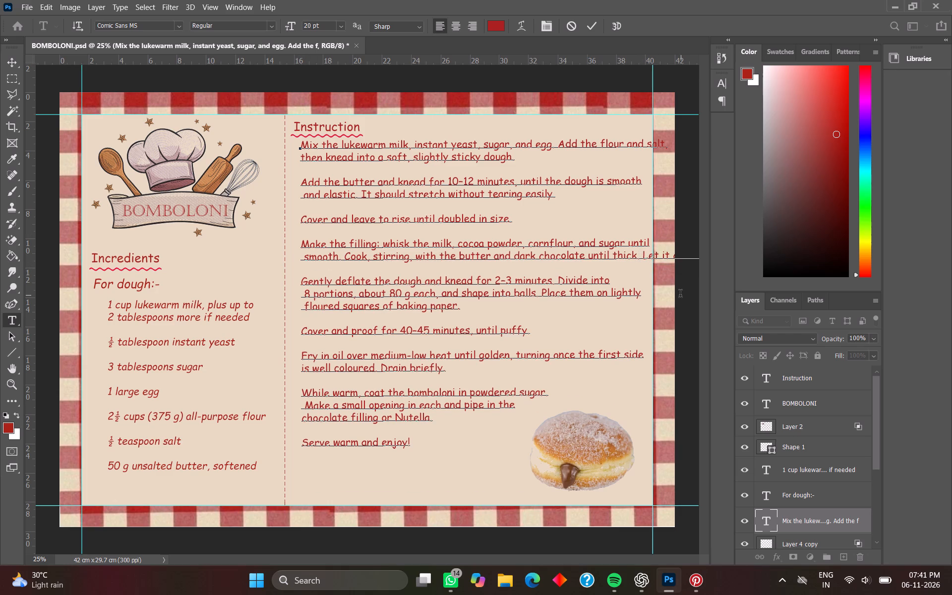
{"action": "key", "text": "Return"}
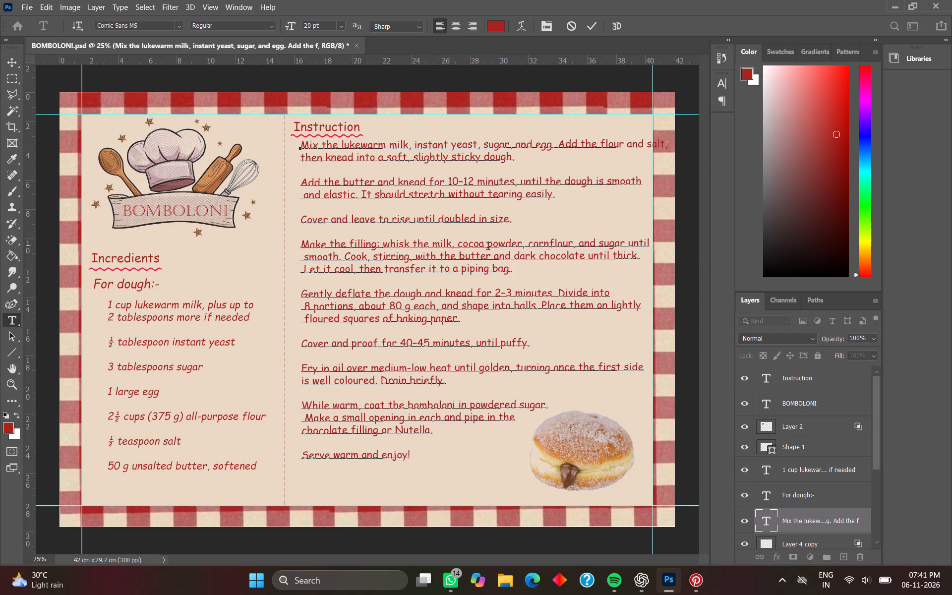
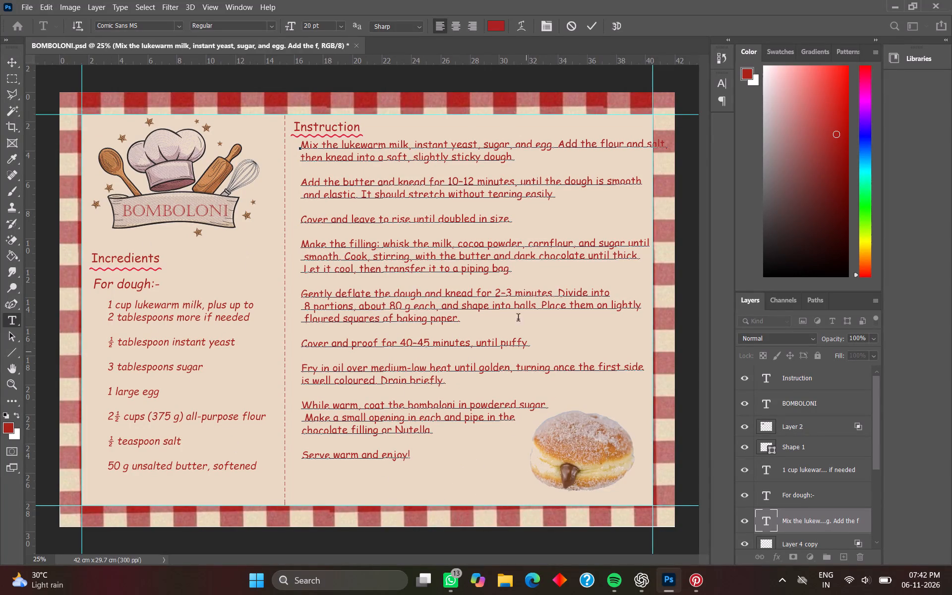
Commit the 20 pt instruction text and save the Bomboloni recipe card.
{"action": "left_click", "coordinate": [856, 523]}
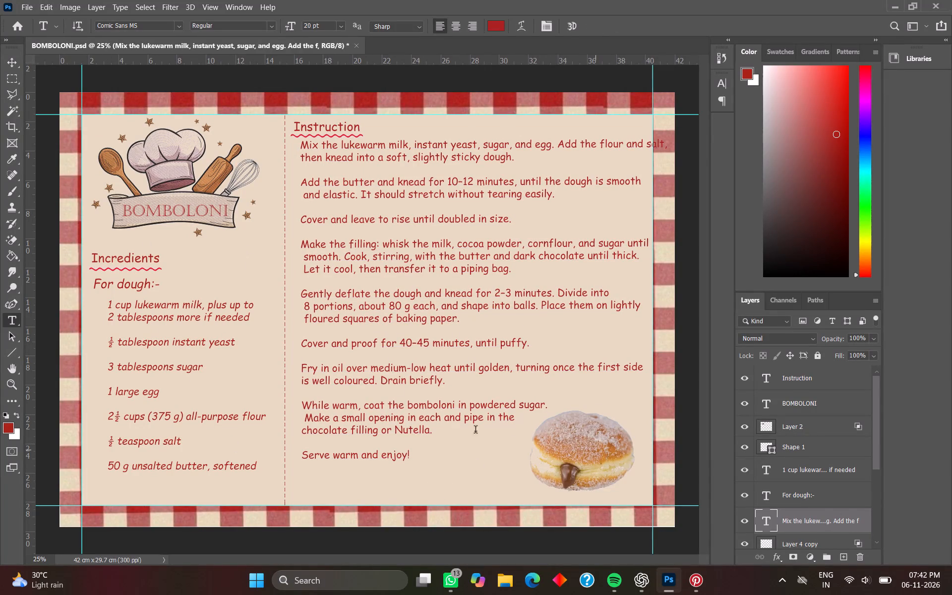
{"action": "key", "text": "ctrl+s"}
{"action": "key", "text": "ctrl+s"}
{"action": "key", "text": "ctrl+s"}
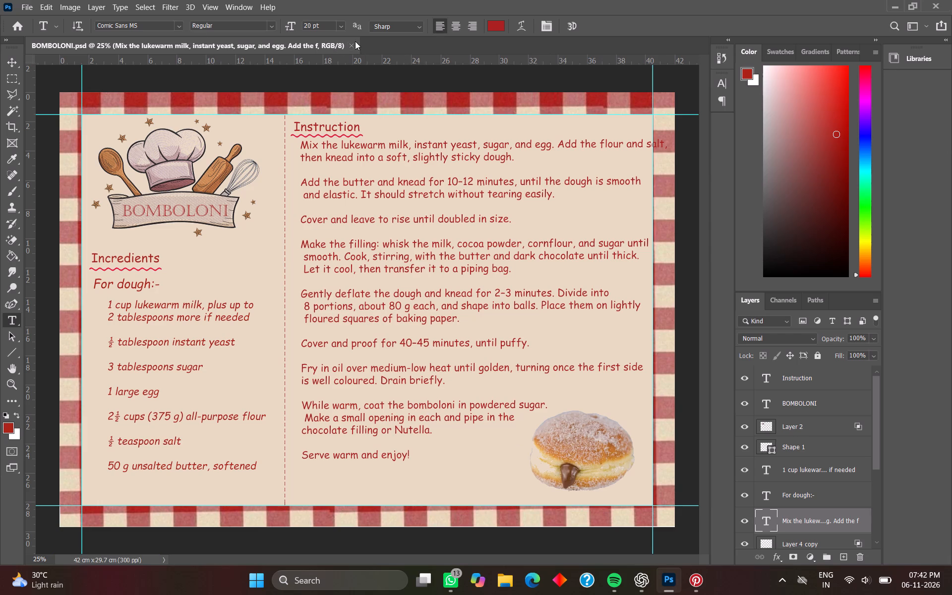
Close the Bomboloni document and exit Photoshop.
{"action": "left_click", "coordinate": [352, 44]}
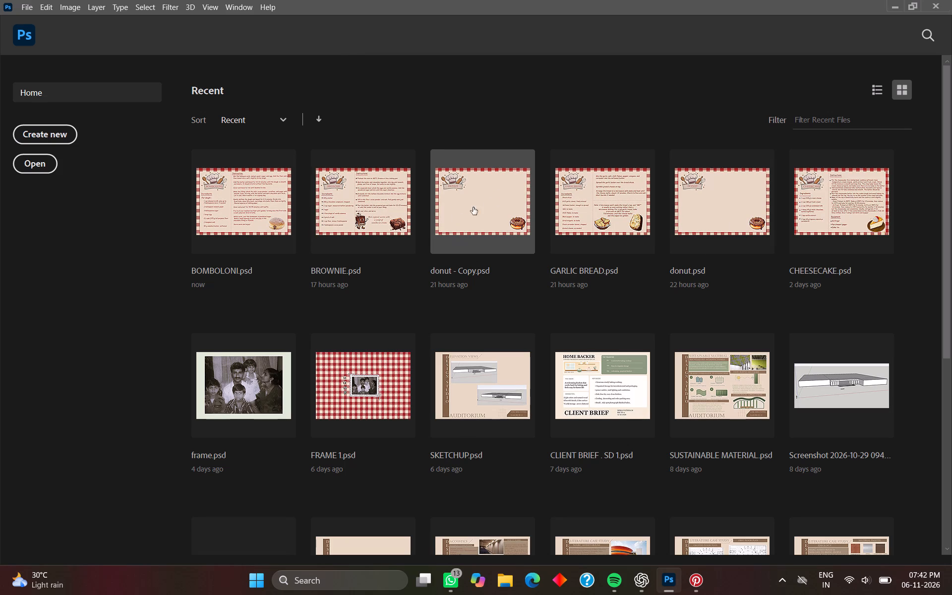
{"action": "left_click", "coordinate": [945, 7]}
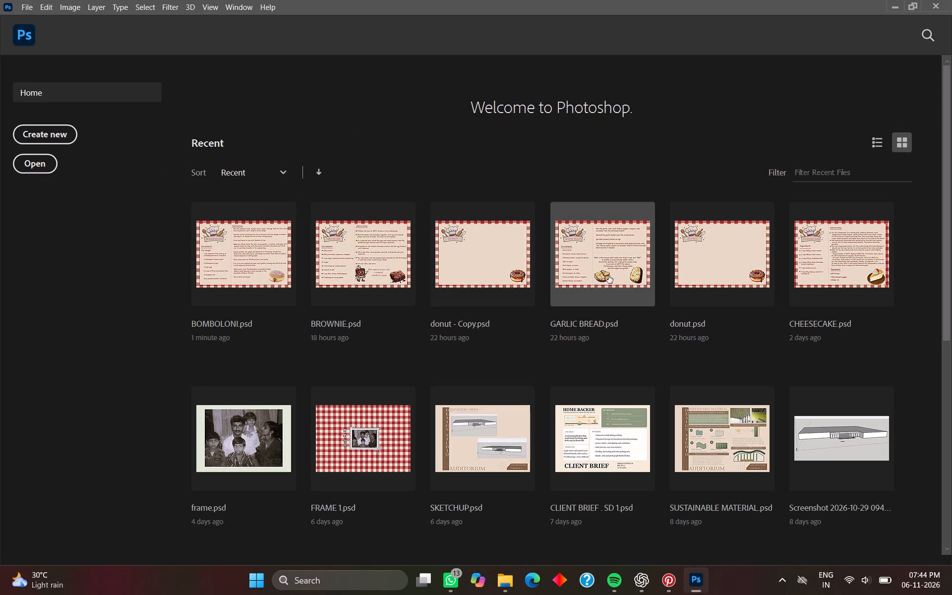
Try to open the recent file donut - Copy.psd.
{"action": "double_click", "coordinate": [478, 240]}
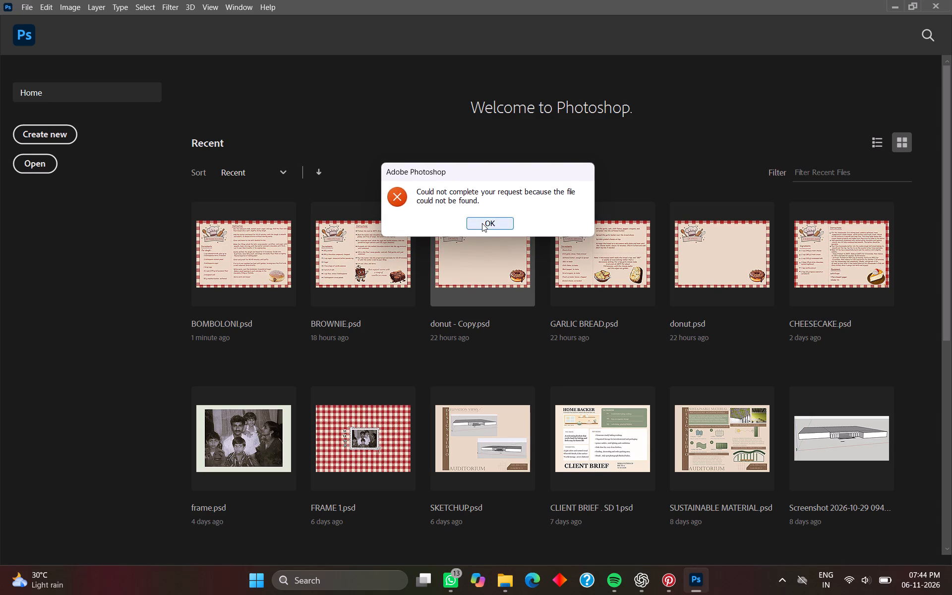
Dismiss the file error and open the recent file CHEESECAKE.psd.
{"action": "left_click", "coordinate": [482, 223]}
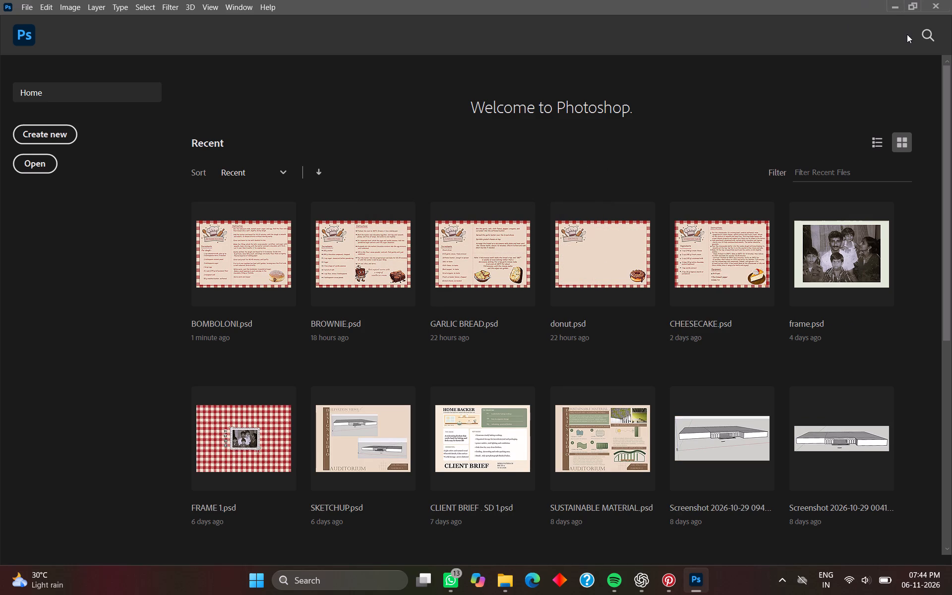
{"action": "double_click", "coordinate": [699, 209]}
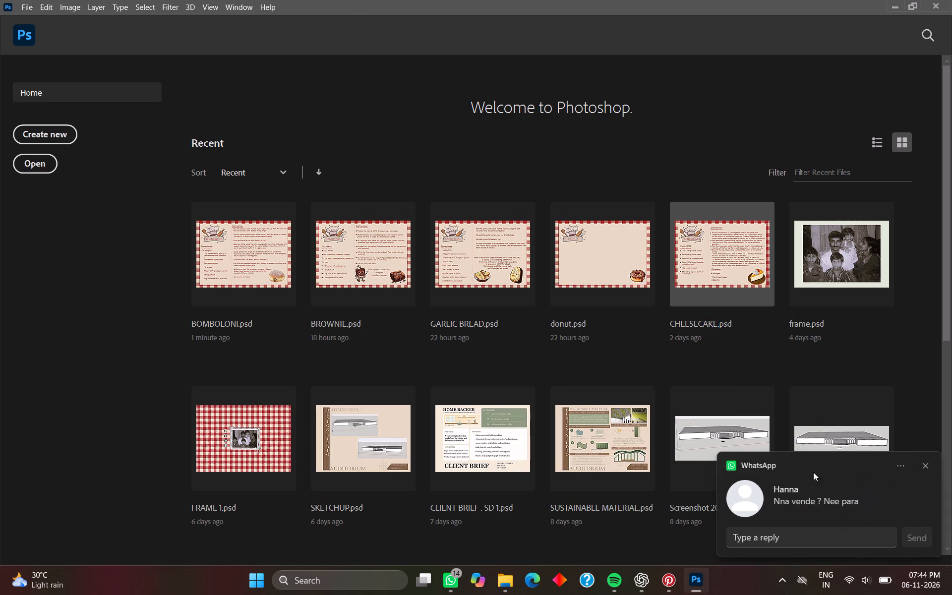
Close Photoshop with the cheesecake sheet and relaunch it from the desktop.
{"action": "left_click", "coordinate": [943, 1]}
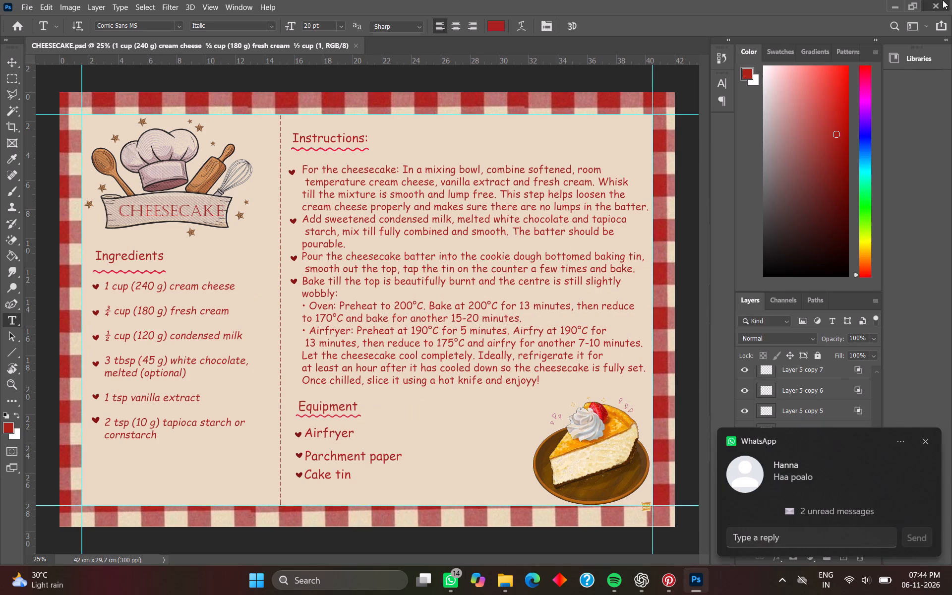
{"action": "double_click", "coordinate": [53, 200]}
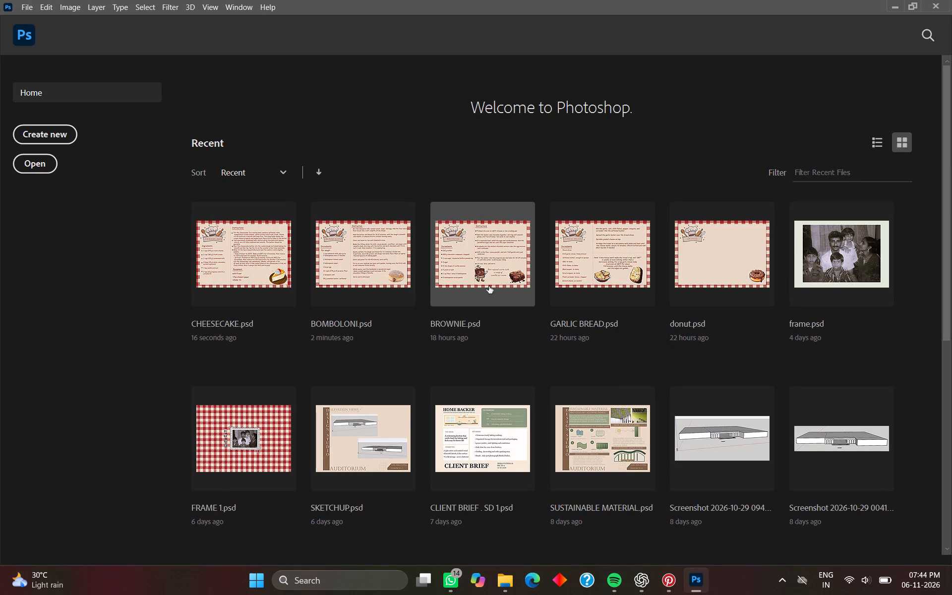
Switch to the RECIPES folder in File Explorer.
{"action": "left_click", "coordinate": [499, 573]}
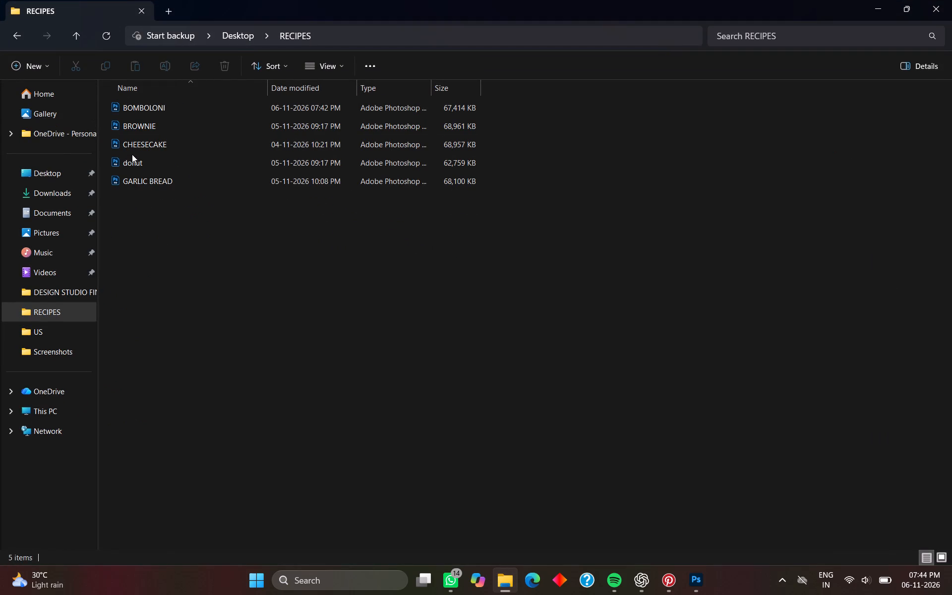
Duplicate the donut Photoshop file within the RECIPES folder in File Explorer.
{"action": "left_click", "coordinate": [135, 157]}
{"action": "left_click", "coordinate": [110, 73]}
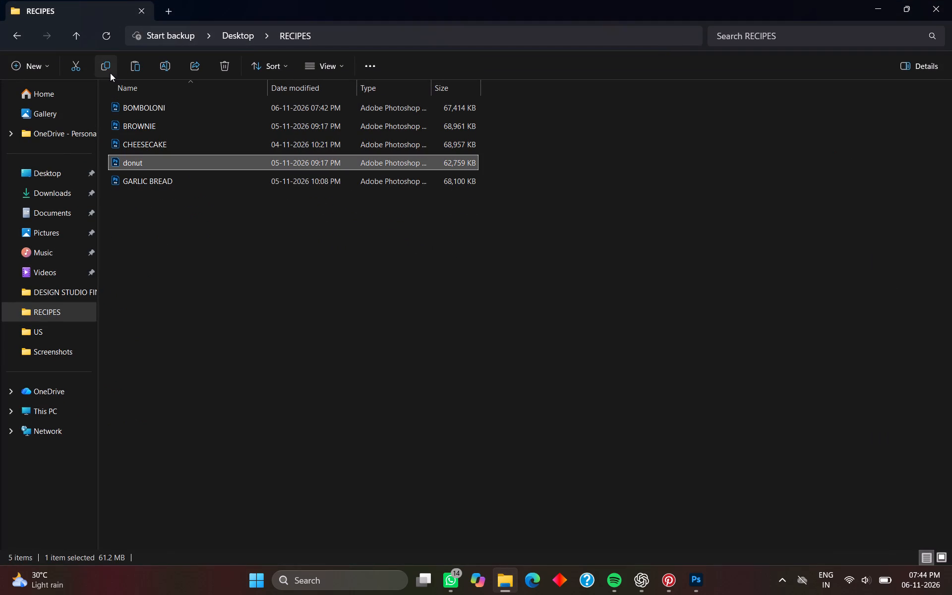
{"action": "left_click", "coordinate": [137, 72]}
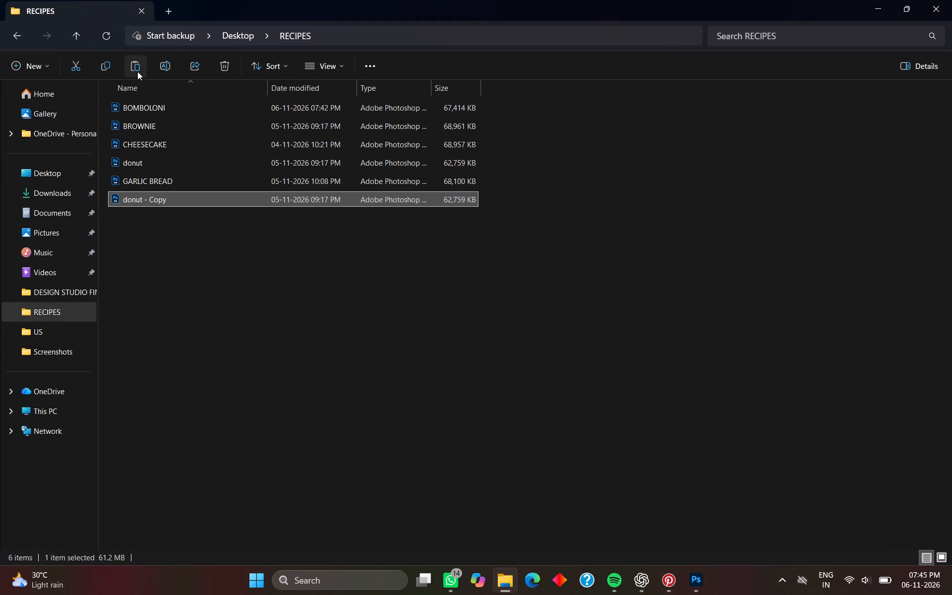
Rename the duplicated donut file as CHOCOLATE GANACHE.
{"action": "right_click", "coordinate": [202, 198]}
{"action": "left_click", "coordinate": [295, 219]}
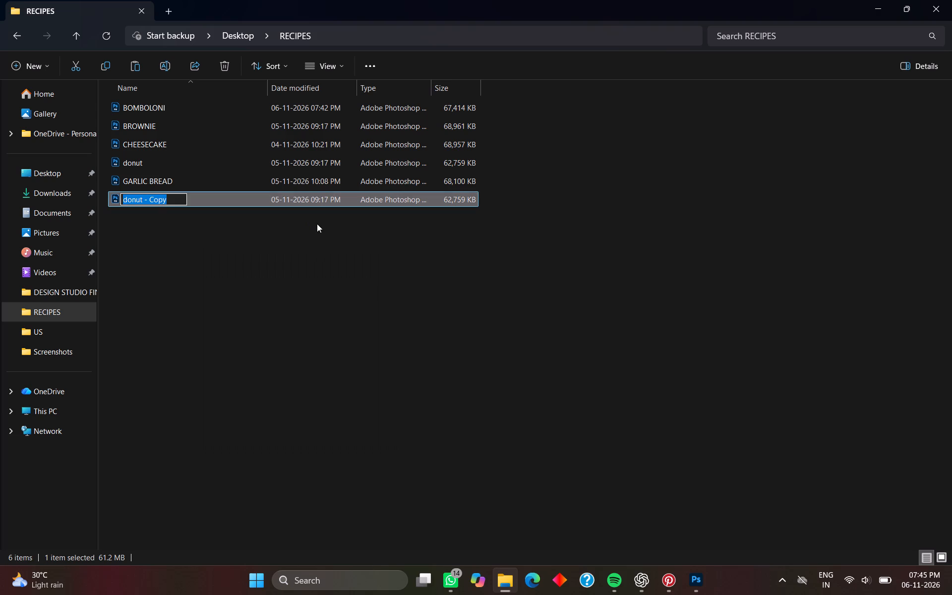
{"action": "key", "text": "BackSpace"}
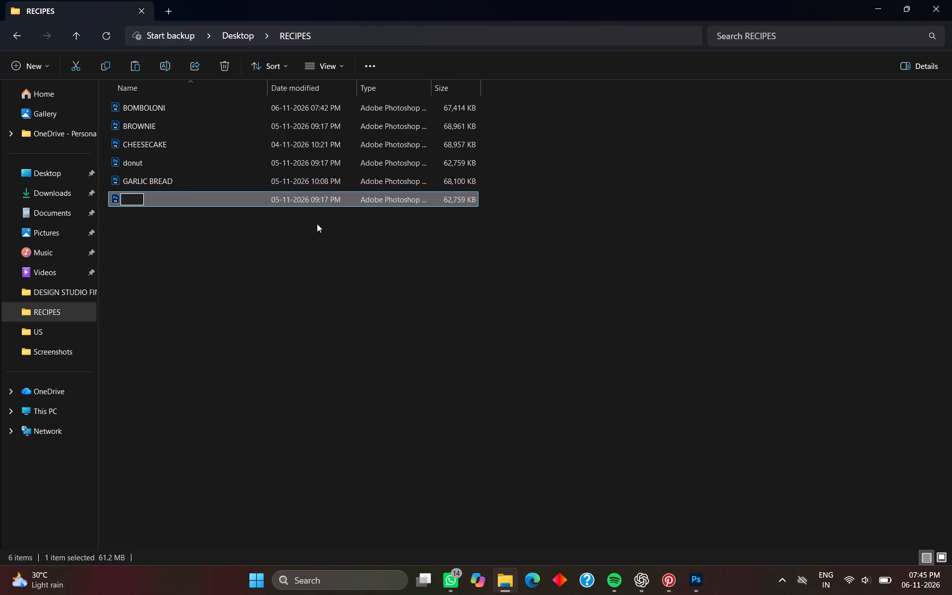
{"action": "type", "text": "CHO"}
{"action": "type", "text": "COLATE GANACHE"}
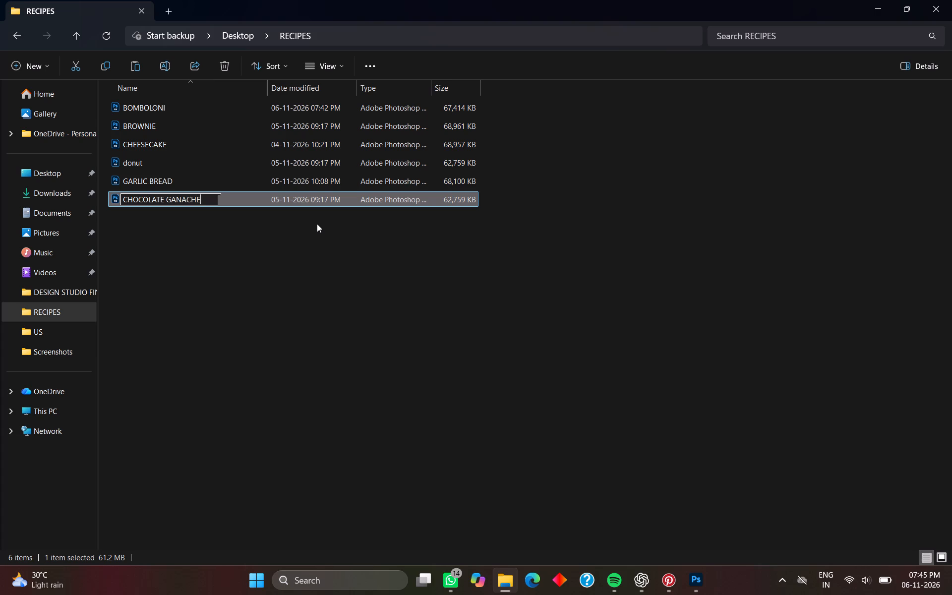
{"action": "key", "text": "Return"}
{"action": "left_click", "coordinate": [319, 221]}
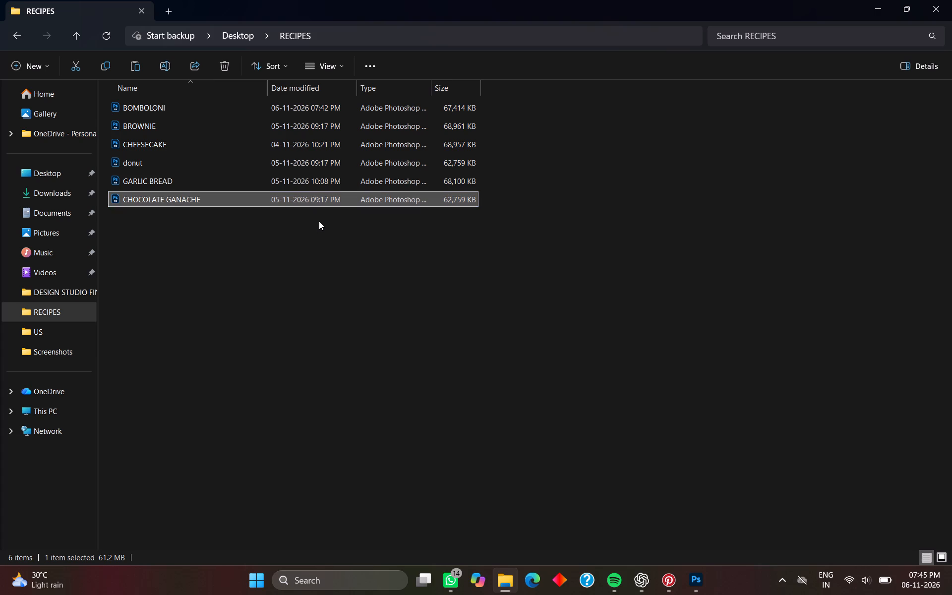
Open the CHOCOLATE GANACHE file in Photoshop.
{"action": "double_click", "coordinate": [289, 200]}
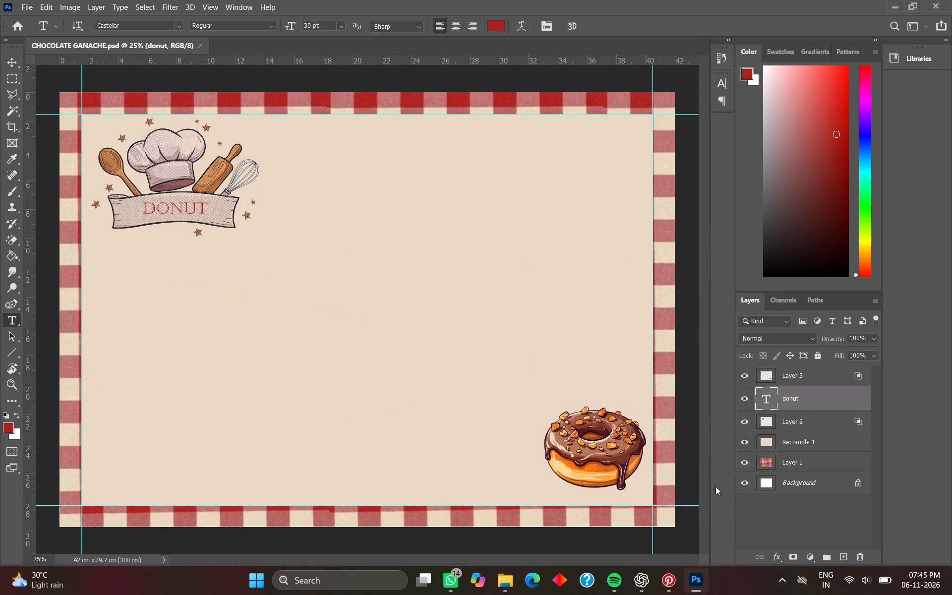
Delete Layer 3 with the donut illustration from the recipe card.
{"action": "left_click", "coordinate": [815, 373]}
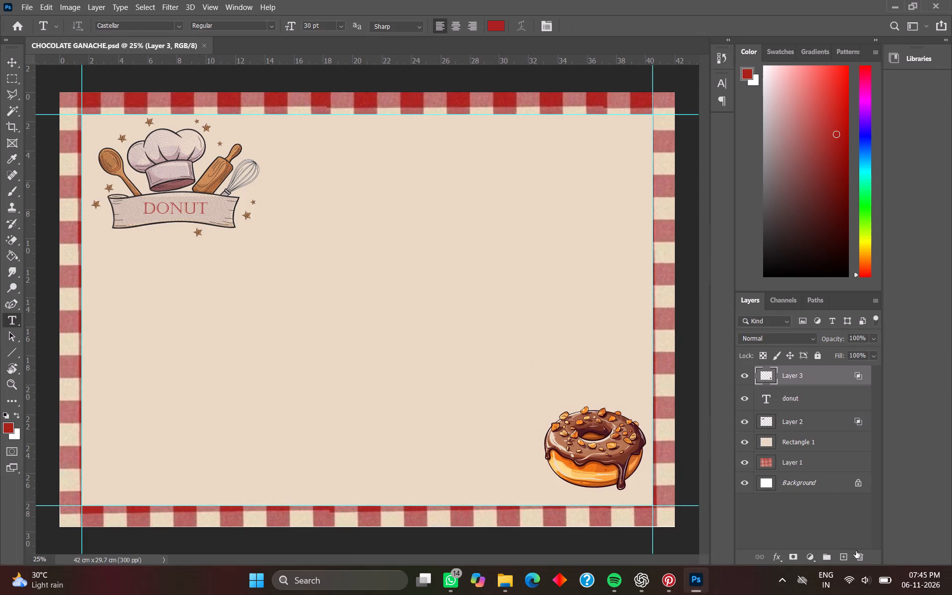
{"action": "left_click", "coordinate": [858, 553]}
{"action": "left_click", "coordinate": [450, 221]}
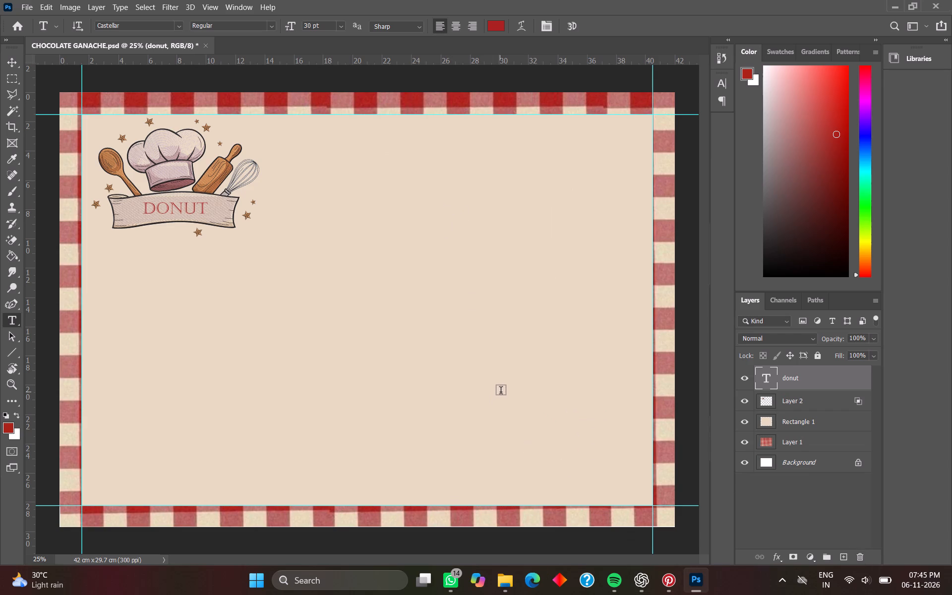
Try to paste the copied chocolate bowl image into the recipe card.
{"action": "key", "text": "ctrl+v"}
Copy the chocolate bowl image from its Pinterest pin again and paste it into the CHOCOLATE GANACHE card in Photoshop.
{"action": "left_click", "coordinate": [668, 590]}
{"action": "right_click", "coordinate": [280, 297]}
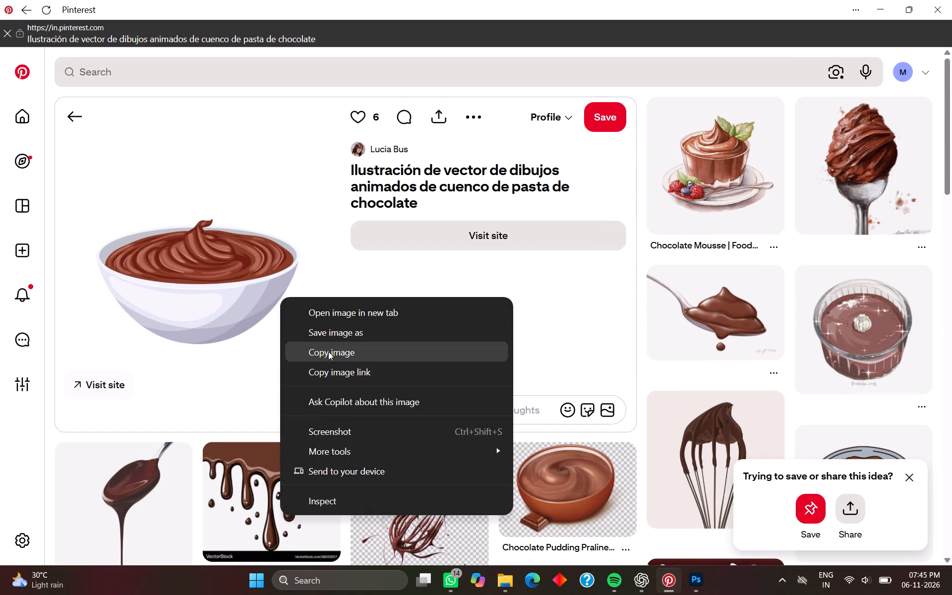
{"action": "left_click", "coordinate": [328, 352]}
{"action": "left_click", "coordinate": [700, 587]}
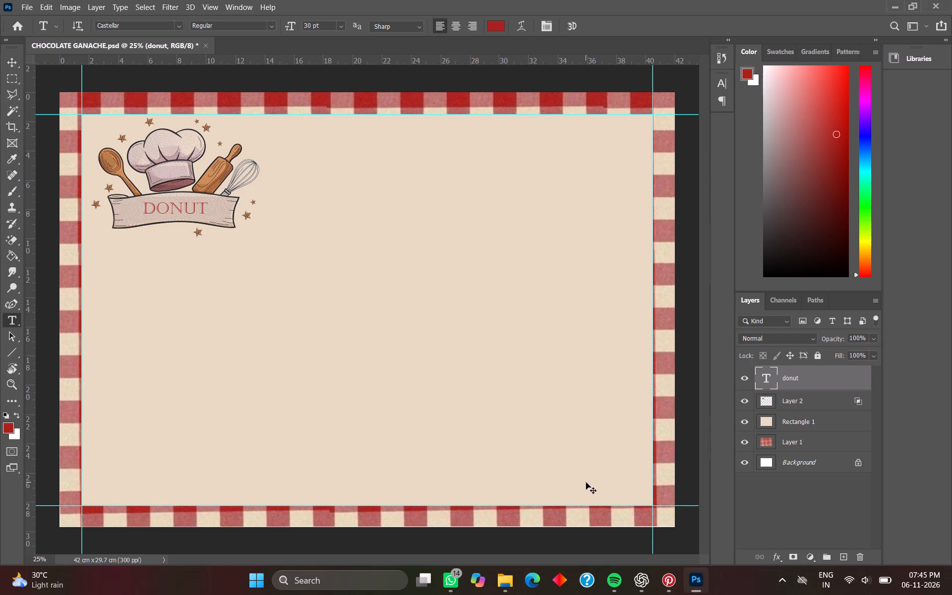
{"action": "key", "text": "ctrl+v"}
Hide the bowl image's white background by lowering the Blend If white limit for This Layer to 246.
{"action": "double_click", "coordinate": [861, 382]}
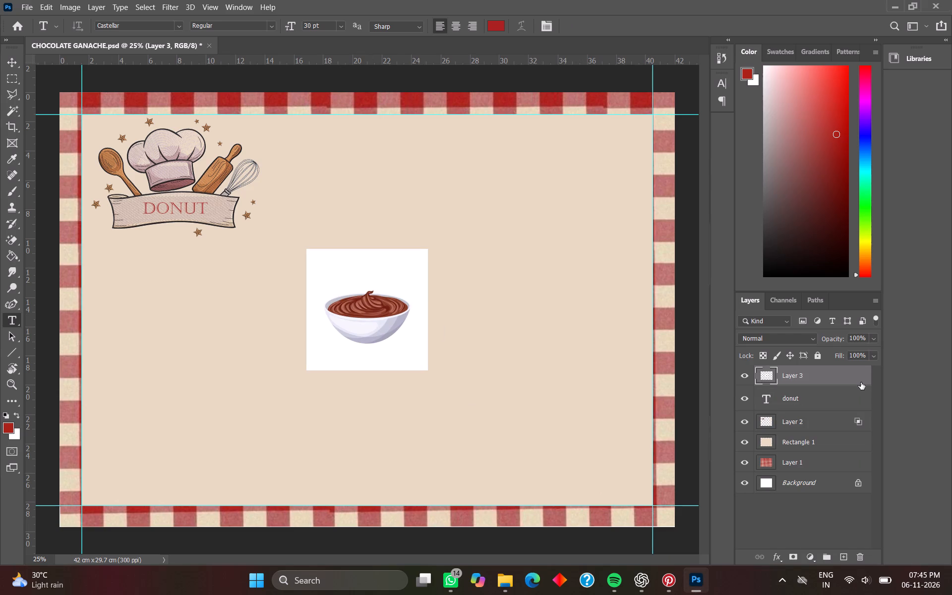
{"action": "left_click_drag", "start_coordinate": [676, 341], "coordinate": [669, 342]}
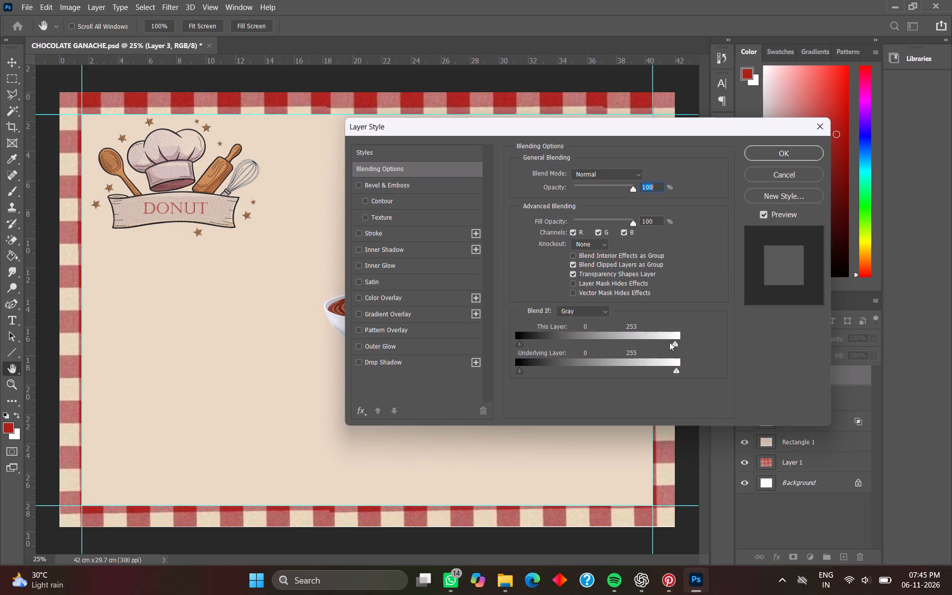
{"action": "left_click_drag", "start_coordinate": [669, 342], "coordinate": [671, 342]}
{"action": "left_click_drag", "start_coordinate": [337, 311], "coordinate": [320, 311]}
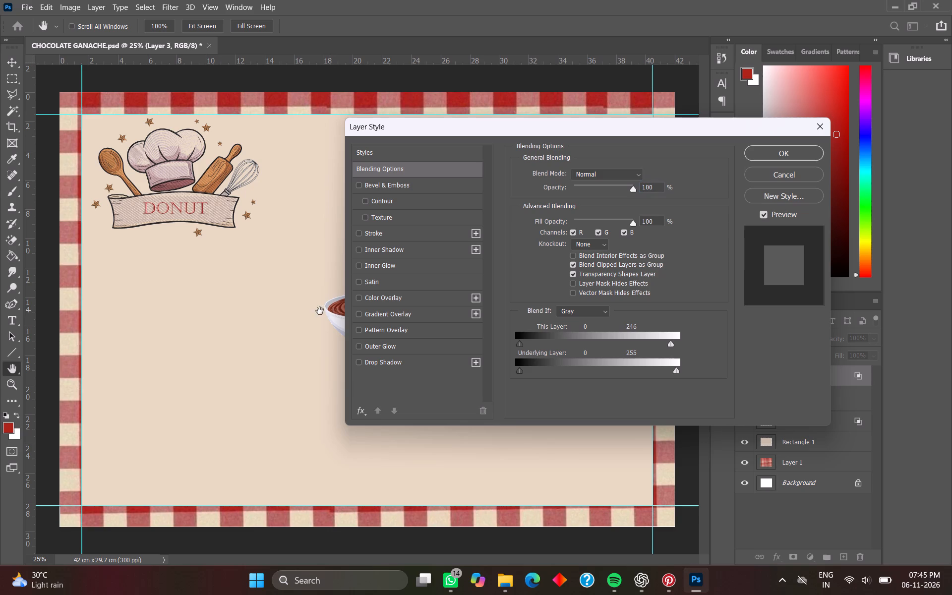
{"action": "left_click_drag", "start_coordinate": [320, 311], "coordinate": [309, 310]}
{"action": "left_click_drag", "start_coordinate": [453, 129], "coordinate": [529, 89]}
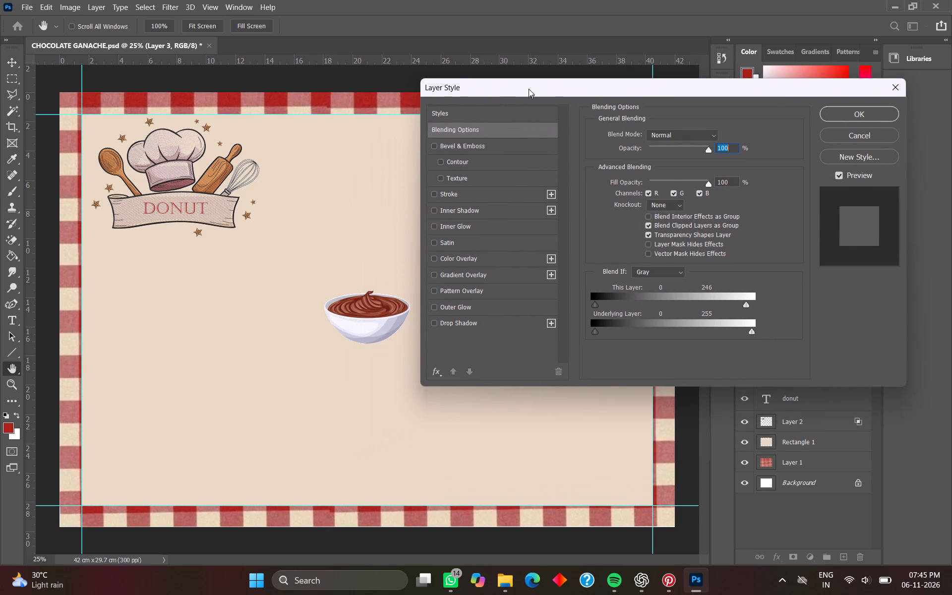
{"action": "left_click_drag", "start_coordinate": [529, 89], "coordinate": [529, 88]}
{"action": "left_click", "coordinate": [870, 107]}
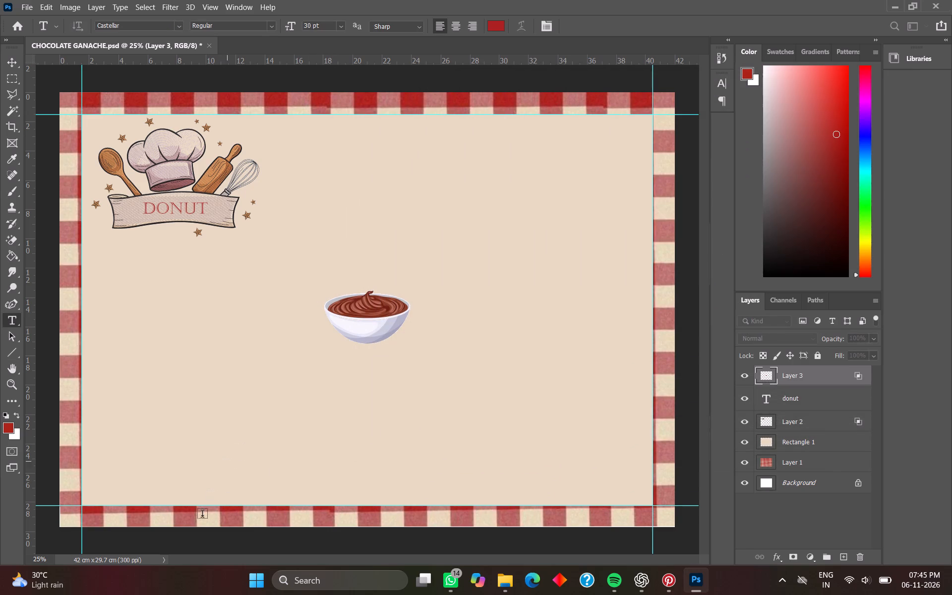
Scale the chocolate bowl to about 127% and place it in the card's lower-right corner, inside the checkered border.
{"action": "left_click", "coordinate": [15, 60]}
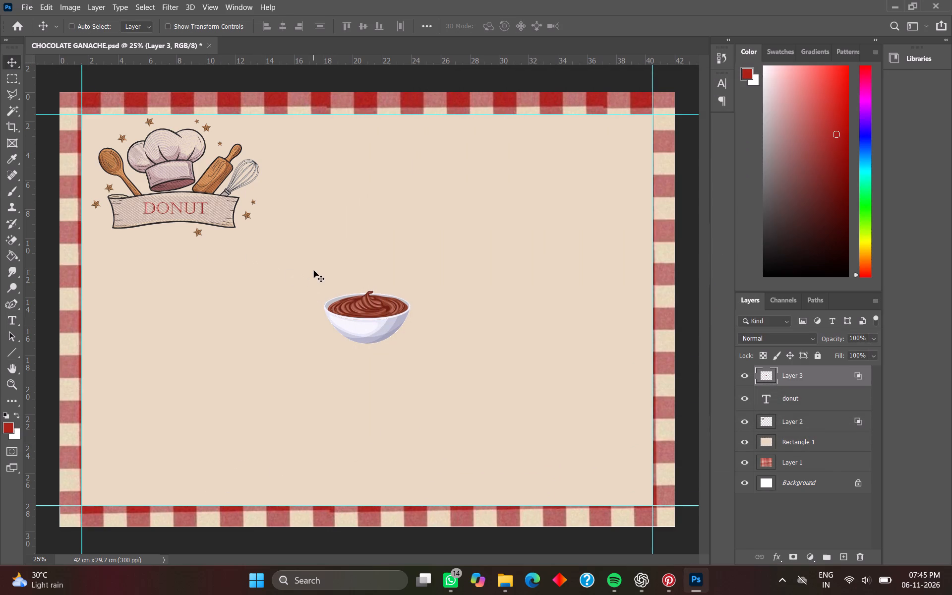
{"action": "key", "text": "ctrl+t"}
{"action": "left_click_drag", "start_coordinate": [426, 370], "coordinate": [443, 394]}
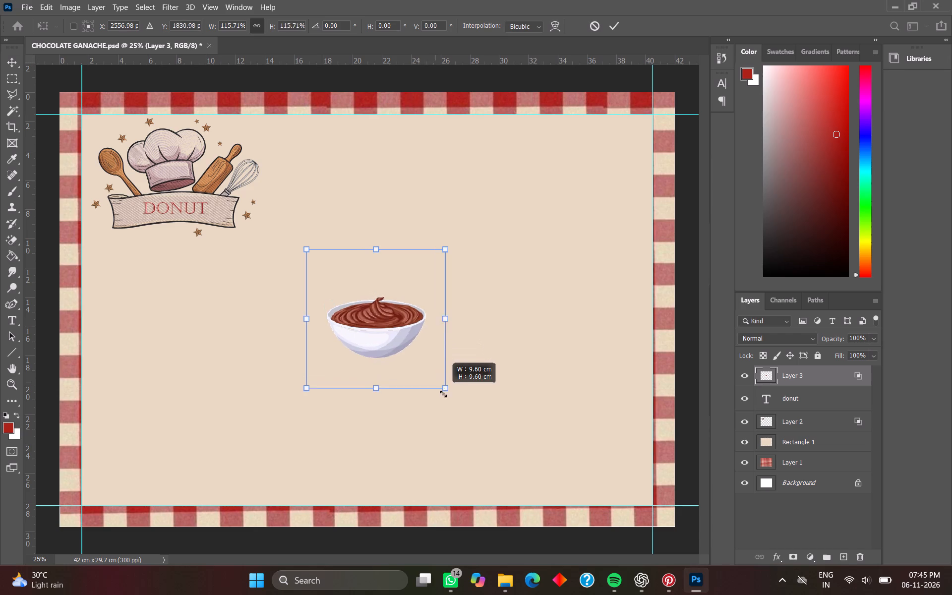
{"action": "left_click_drag", "start_coordinate": [443, 394], "coordinate": [454, 409]}
{"action": "left_click_drag", "start_coordinate": [371, 318], "coordinate": [568, 422]}
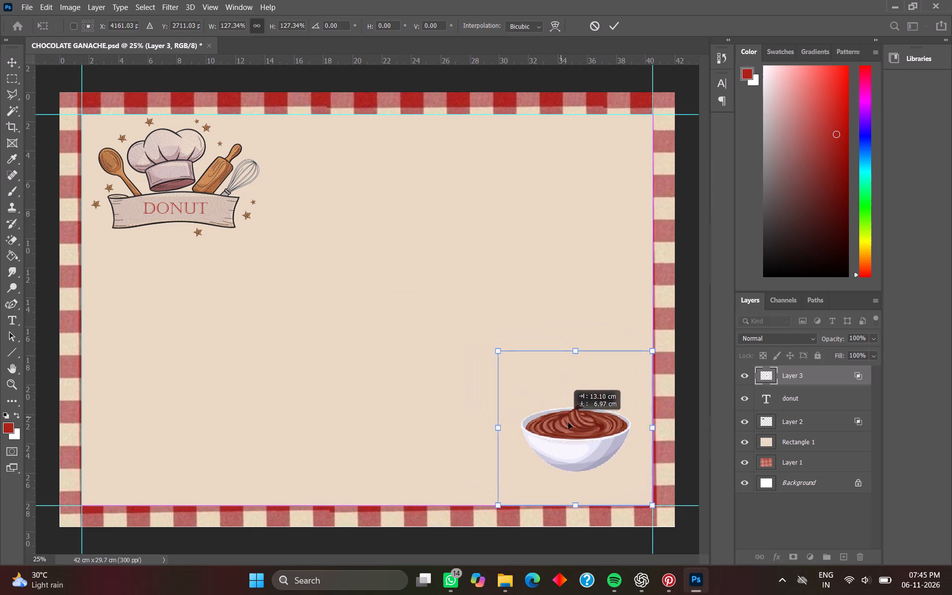
{"action": "left_click_drag", "start_coordinate": [568, 422], "coordinate": [574, 429]}
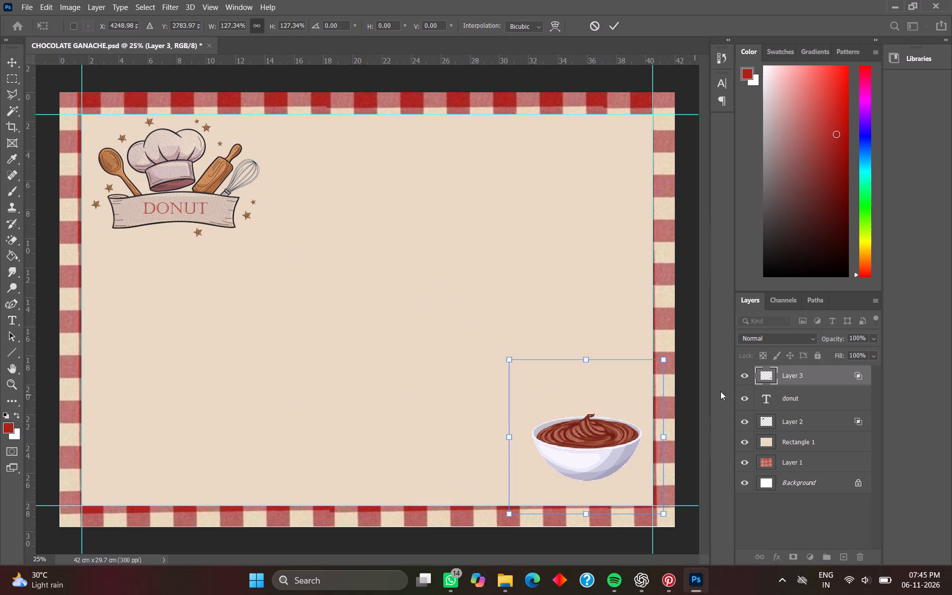
{"action": "left_click", "coordinate": [813, 373]}
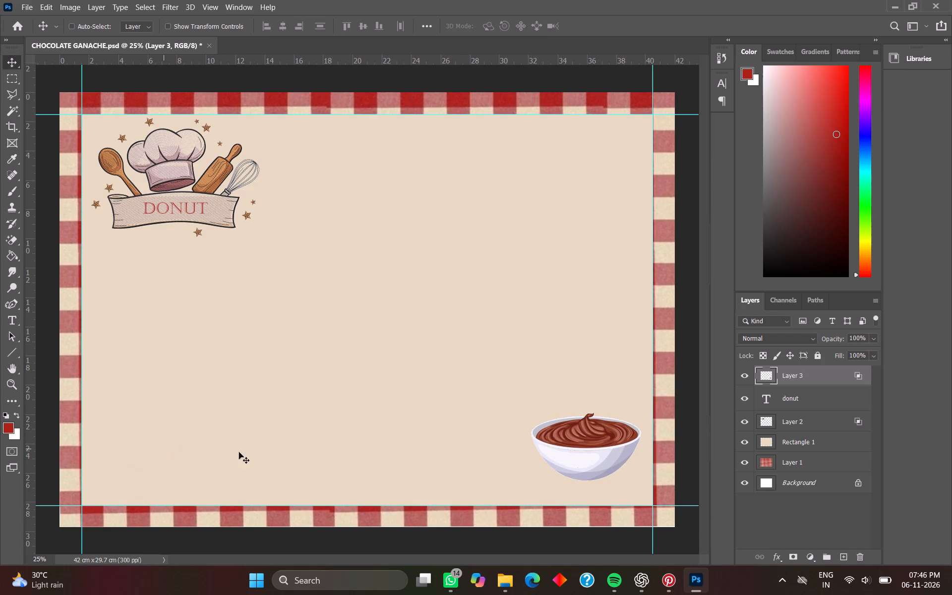
Add the heading "Incredients" in 24 pt Comic Sans MS below the DONUT banner.
{"action": "left_click", "coordinate": [11, 320]}
{"action": "left_click", "coordinate": [94, 255]}
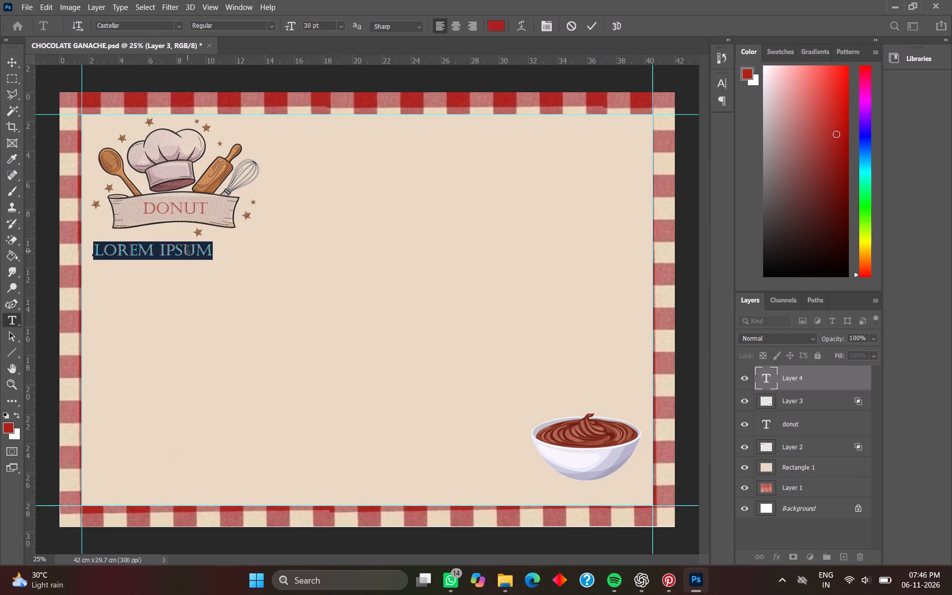
{"action": "left_click", "coordinate": [178, 24]}
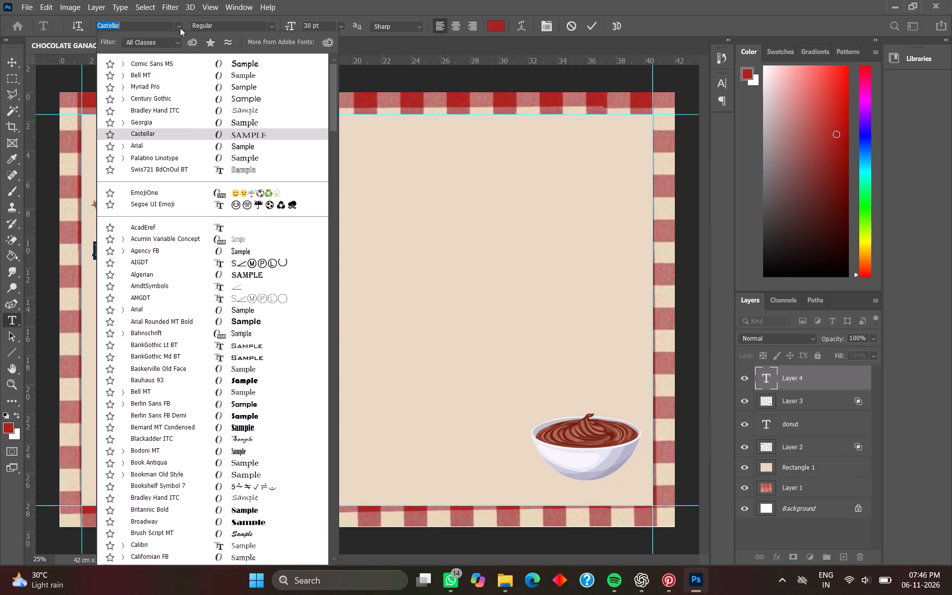
{"action": "left_click", "coordinate": [199, 59]}
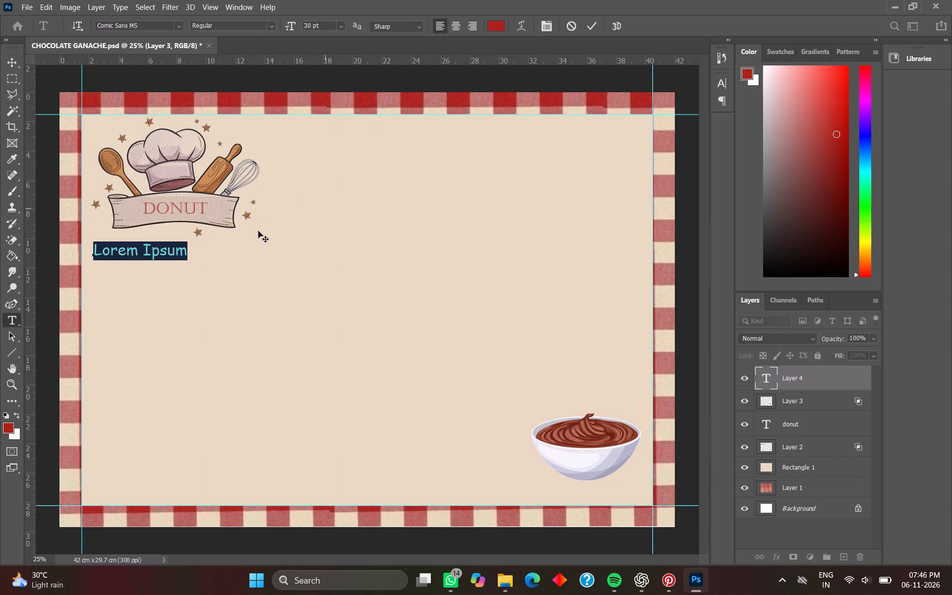
{"action": "left_click", "coordinate": [345, 21]}
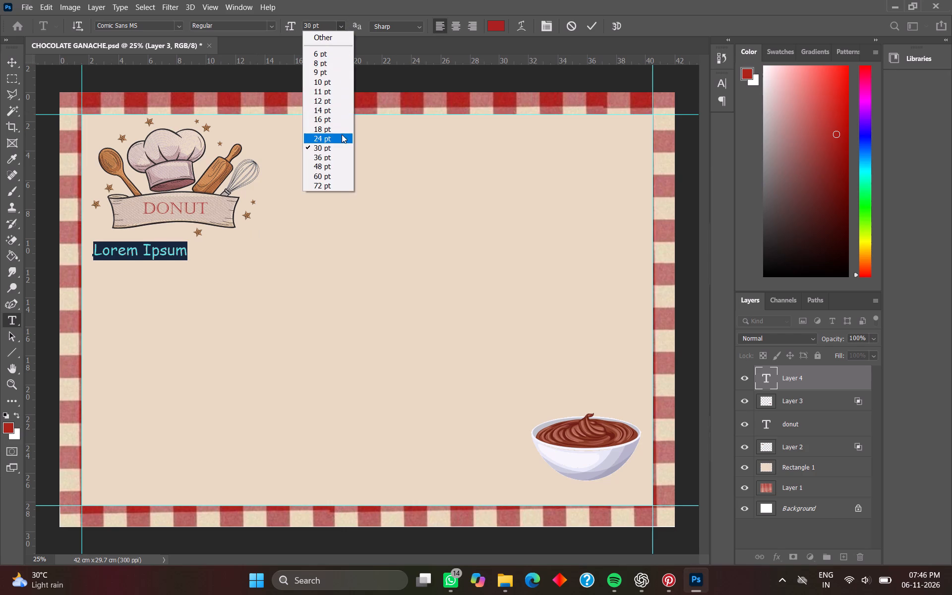
{"action": "left_click", "coordinate": [341, 135]}
{"action": "key", "text": "BackSpace"}
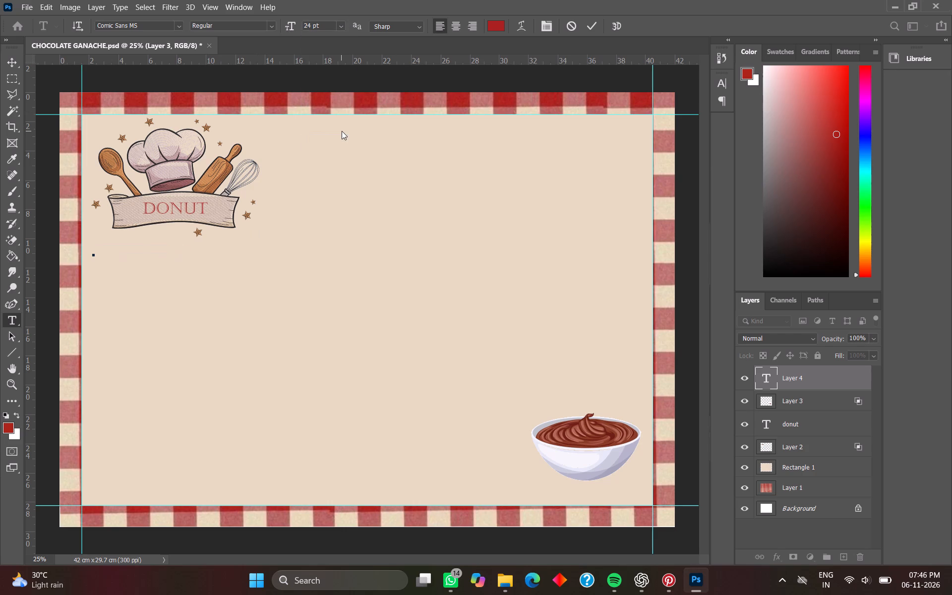
{"action": "type", "text": "INCREDIENTS"}
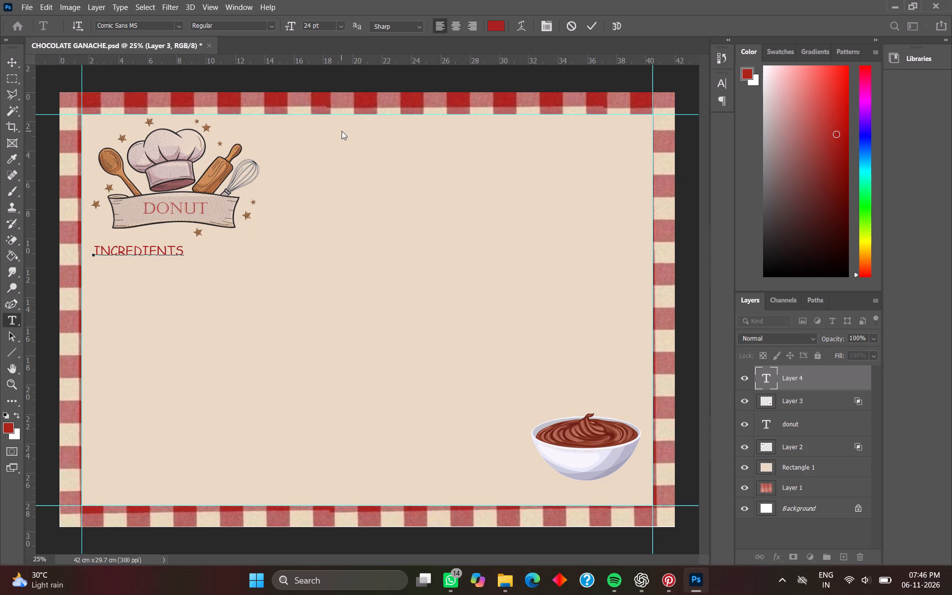
{"action": "key", "text": "BackSpace"}
{"action": "key", "text": "BackSpace"}
{"action": "key", "text": "BackSpace"}
{"action": "key", "text": "BackSpace"}
{"action": "key", "text": "BackSpace"}
{"action": "key", "text": "BackSpace"}
{"action": "key", "text": "BackSpace"}
{"action": "key", "text": "BackSpace"}
{"action": "key", "text": "BackSpace"}
{"action": "key", "text": "BackSpace"}
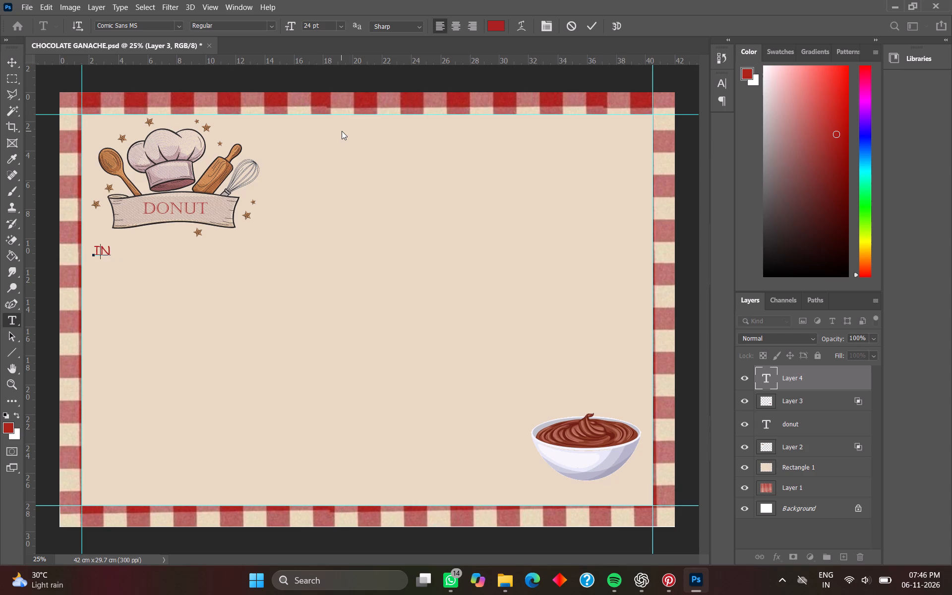
{"action": "type", "text": "ncredients"}
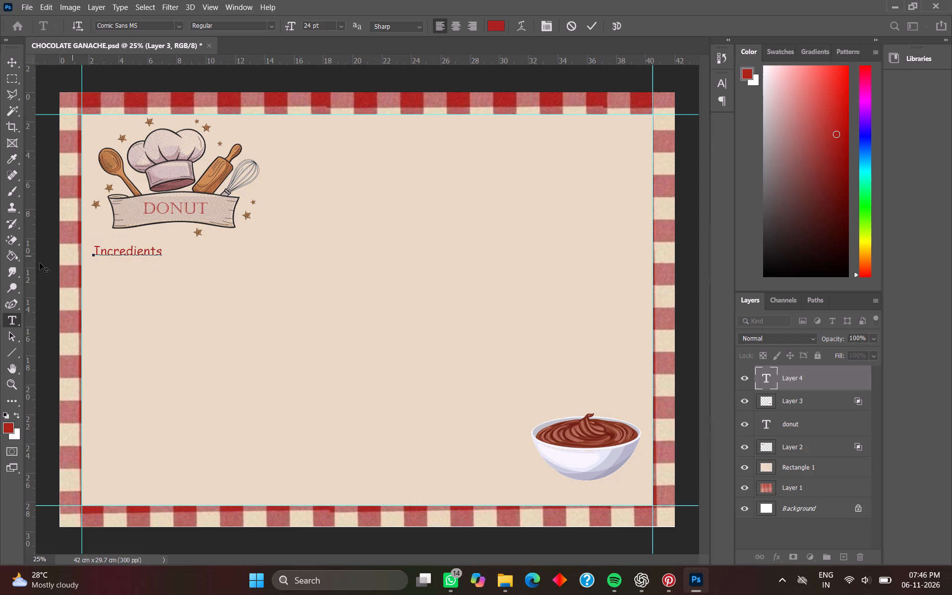
{"action": "left_click", "coordinate": [845, 375]}
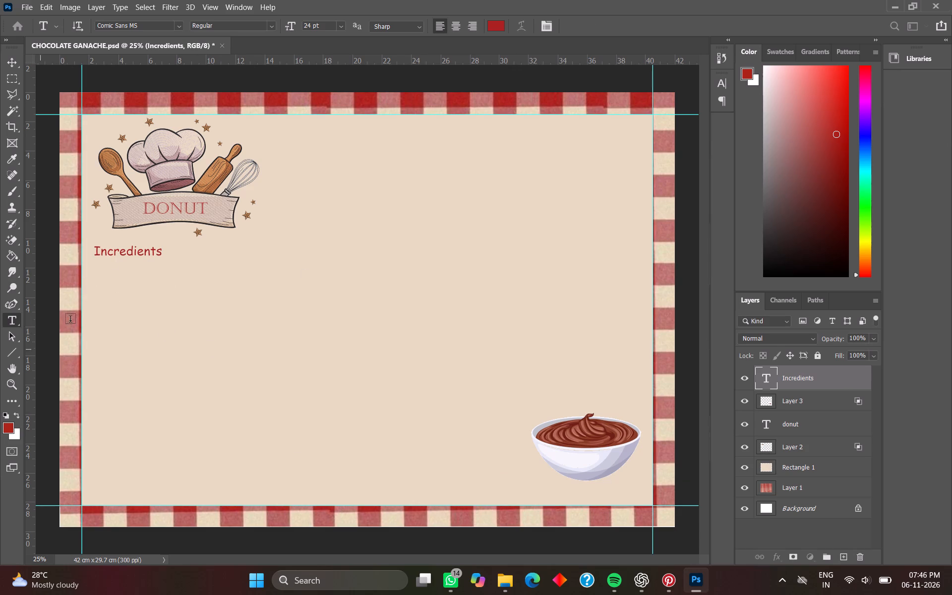
Move the "Incredients" heading slightly lower beneath the chef hat banner.
{"action": "left_click", "coordinate": [11, 66]}
{"action": "left_click_drag", "start_coordinate": [154, 251], "coordinate": [155, 253]}
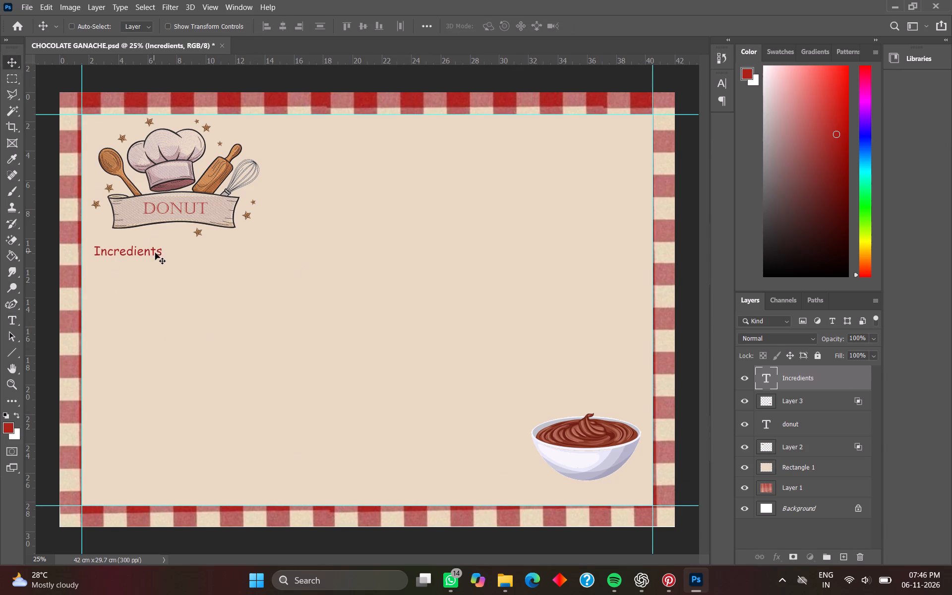
{"action": "left_click_drag", "start_coordinate": [155, 253], "coordinate": [155, 267]}
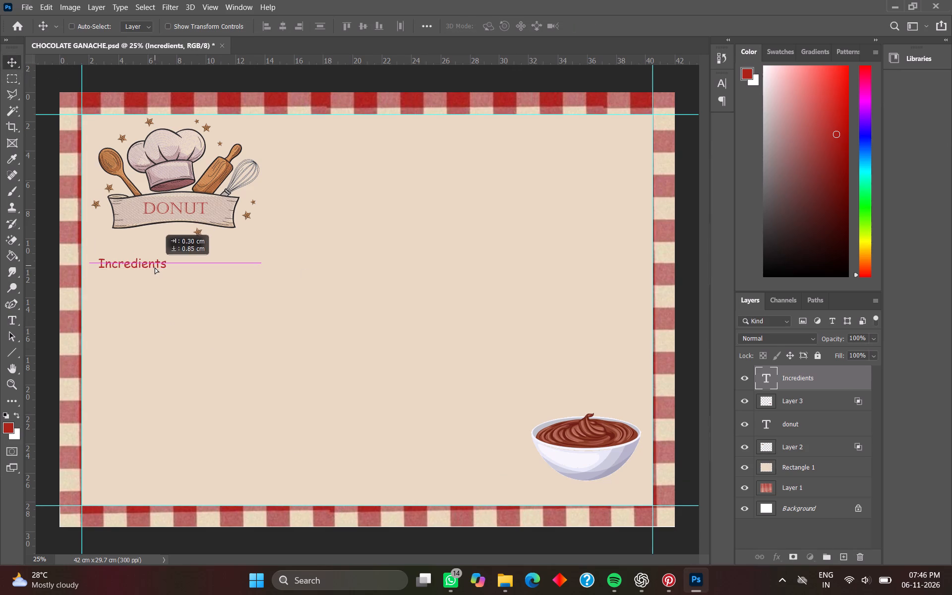
{"action": "left_click_drag", "start_coordinate": [155, 267], "coordinate": [156, 259]}
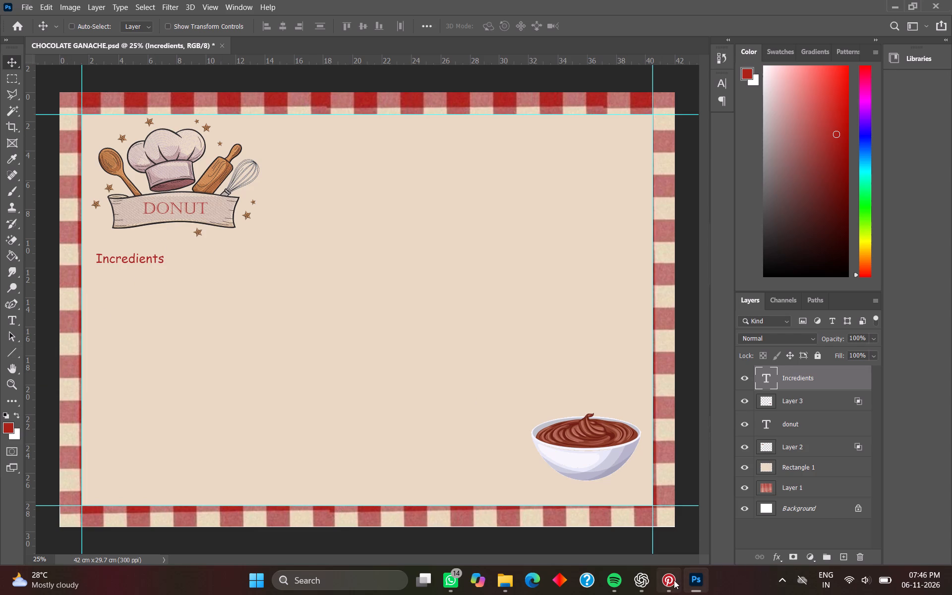
Copy the red wavy line image from Pinterest's recent search "red zigzag line" and paste it into the recipe card in Photoshop.
{"action": "left_click", "coordinate": [673, 580]}
{"action": "left_click", "coordinate": [233, 60]}
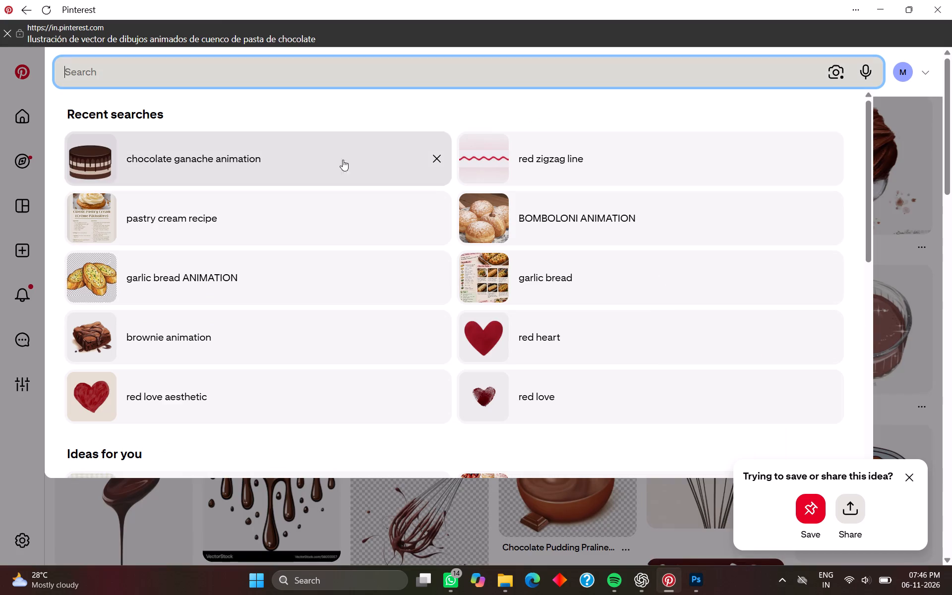
{"action": "left_click", "coordinate": [495, 159]}
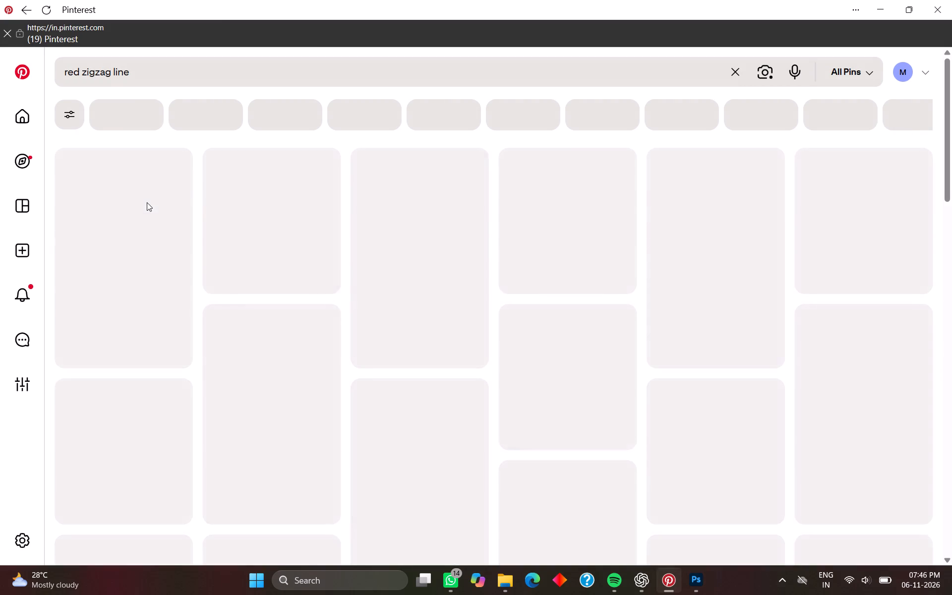
{"action": "left_click", "coordinate": [148, 248]}
{"action": "left_click", "coordinate": [149, 267]}
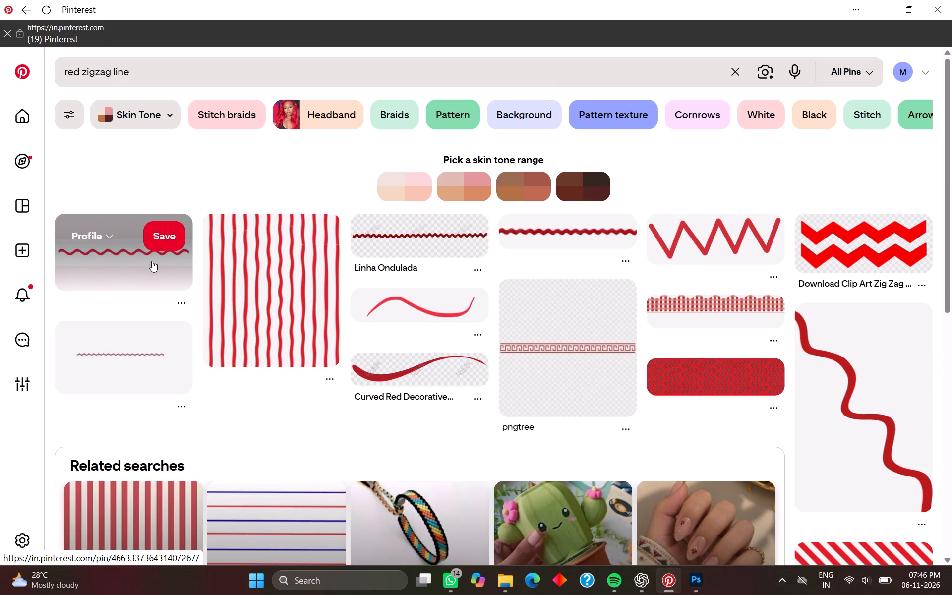
{"action": "left_click", "coordinate": [100, 270]}
{"action": "left_click", "coordinate": [101, 249]}
{"action": "right_click", "coordinate": [263, 203]}
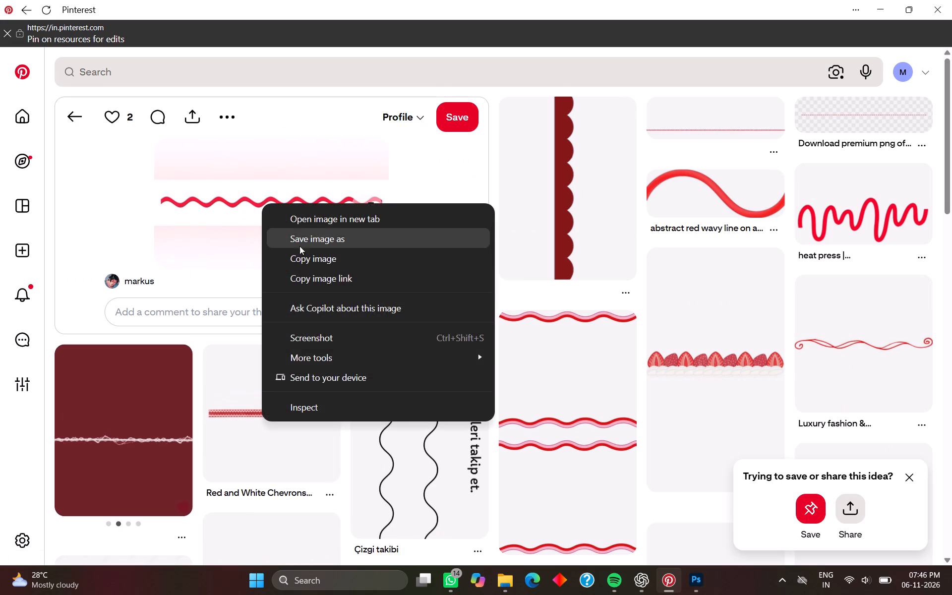
{"action": "left_click", "coordinate": [305, 259]}
{"action": "left_click", "coordinate": [700, 588]}
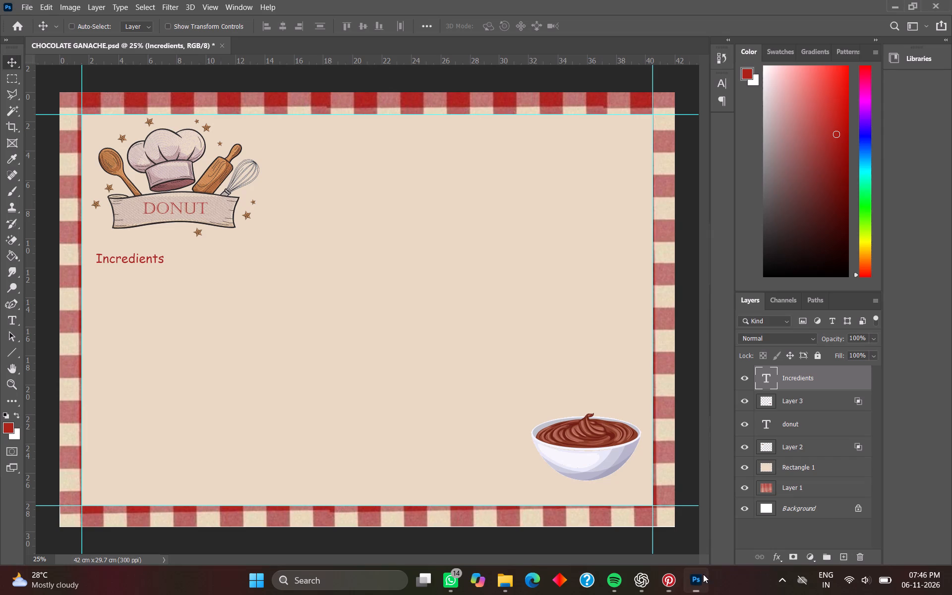
{"action": "key", "text": "ctrl+v"}
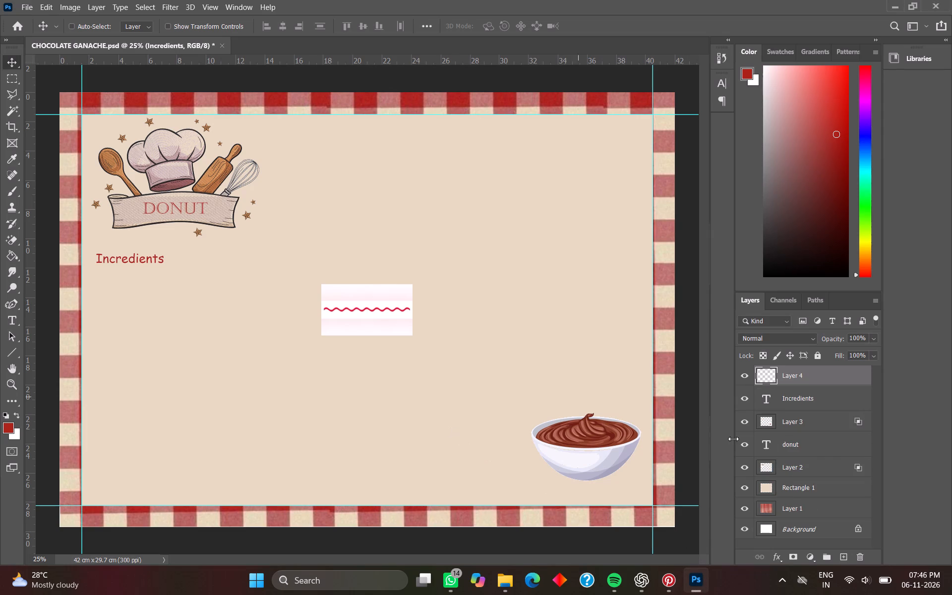
Hide the wavy line image's pale background by lowering the Blend If white limit for This Layer to 217.
{"action": "double_click", "coordinate": [867, 375]}
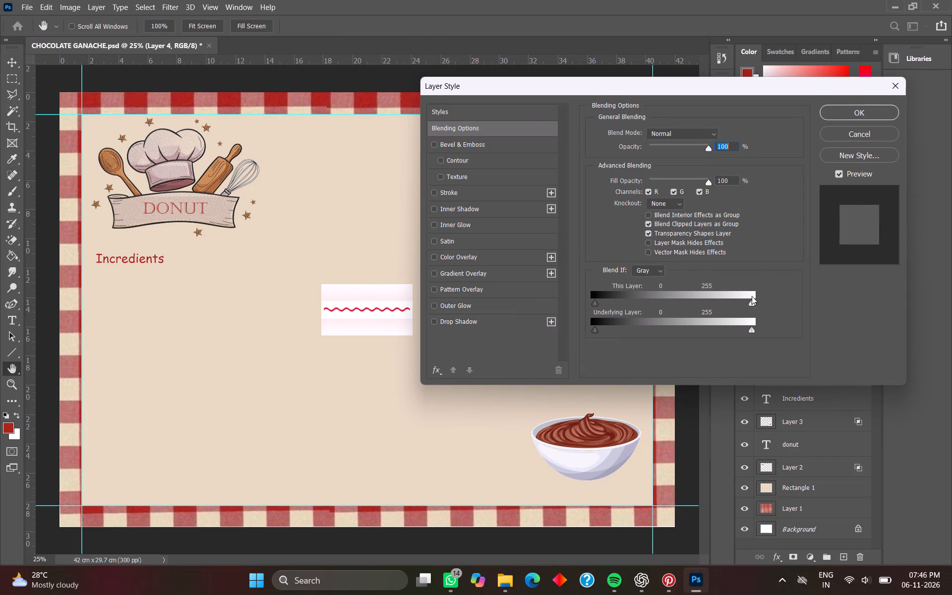
{"action": "left_click_drag", "start_coordinate": [745, 297], "coordinate": [728, 294]}
{"action": "left_click", "coordinate": [848, 106]}
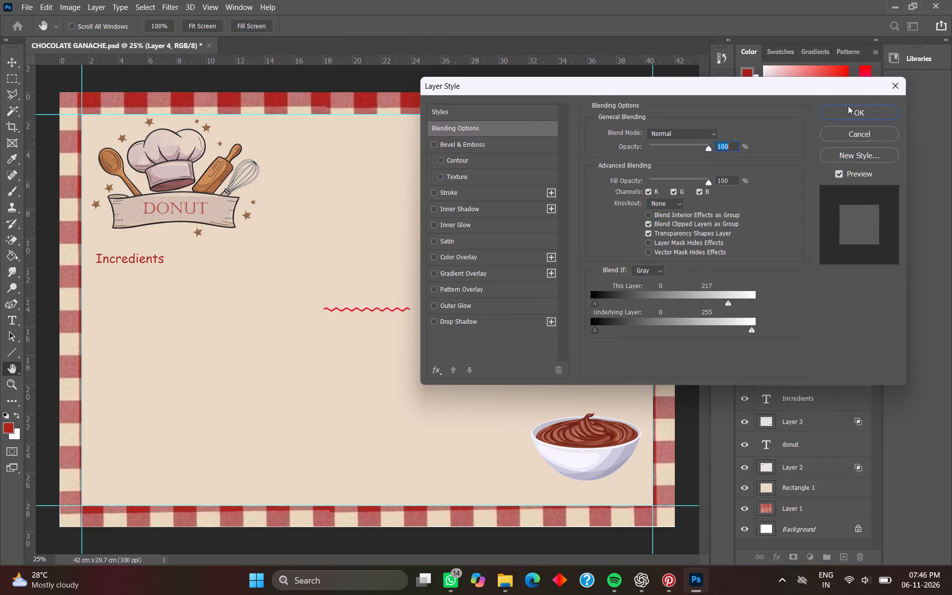
Place the red wavy line directly under the "Incredients" heading as its underline.
{"action": "left_click_drag", "start_coordinate": [382, 312], "coordinate": [164, 282]}
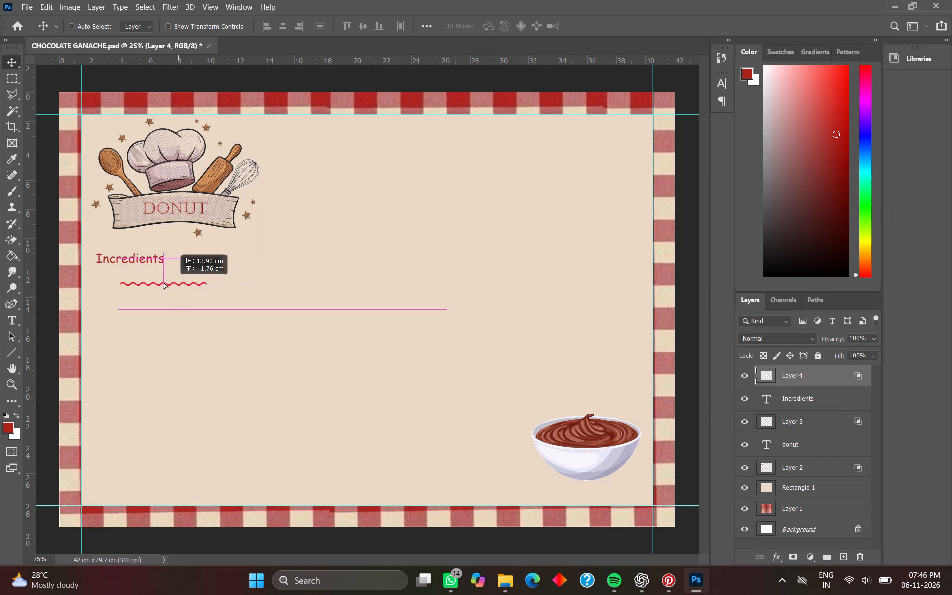
{"action": "left_click_drag", "start_coordinate": [164, 282], "coordinate": [156, 274]}
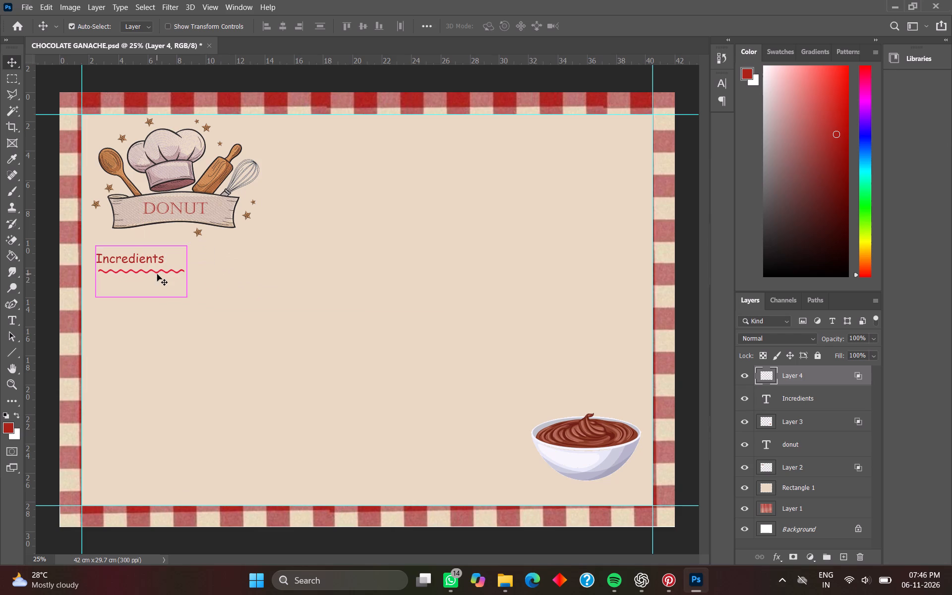
{"action": "key", "text": "ctrl+plus"}
{"action": "scroll", "coordinate": [147, 300], "scroll_direction": "up", "scroll_amount": 10}
{"action": "scroll", "coordinate": [152, 303], "scroll_direction": "up", "scroll_amount": 3, "text": "ctrl"}
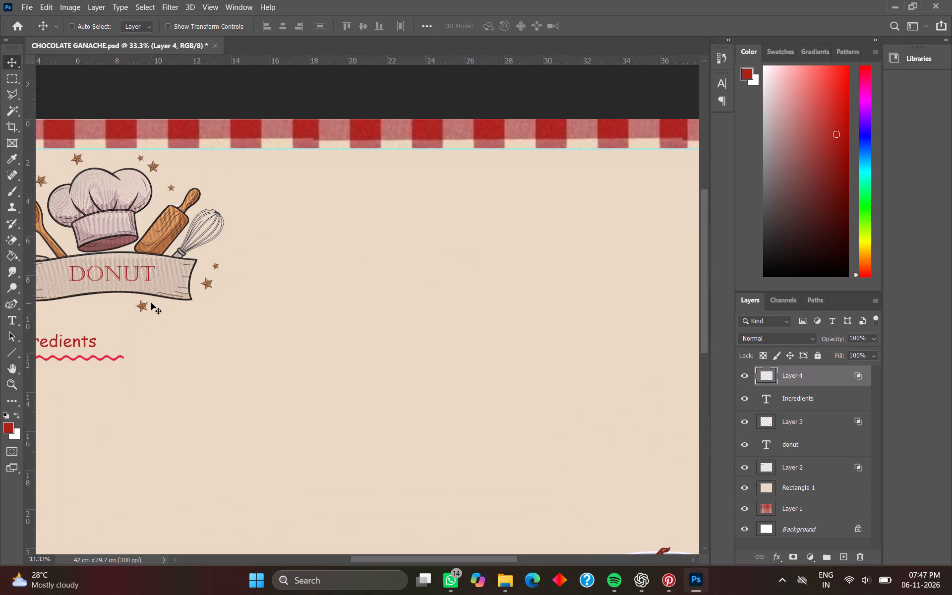
Shift the red wavy line so its starting end lines up with the first letter of the "Incredients" heading.
{"action": "scroll", "coordinate": [159, 348], "scroll_direction": "up", "scroll_amount": 11, "text": "ctrl"}
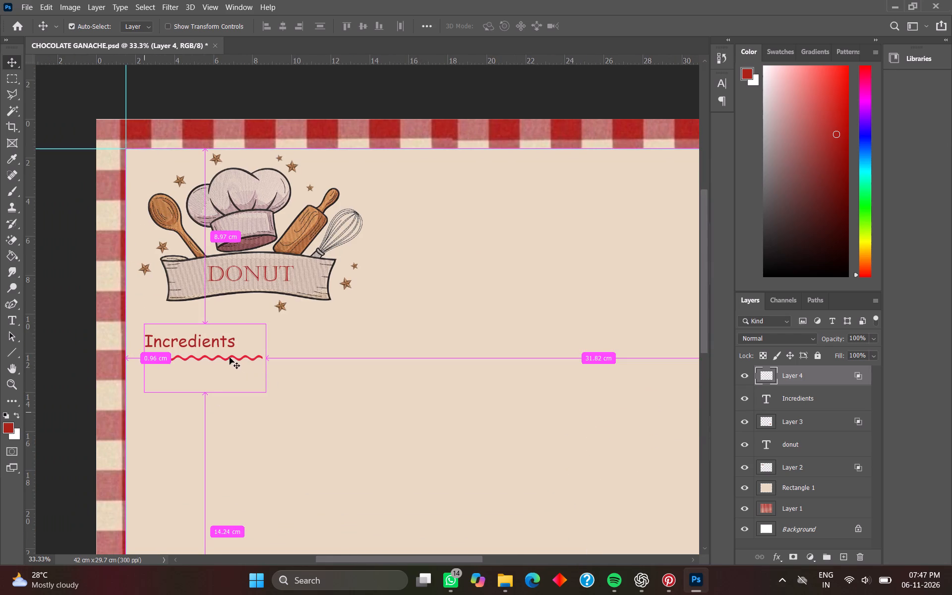
{"action": "left_click", "coordinate": [230, 357]}
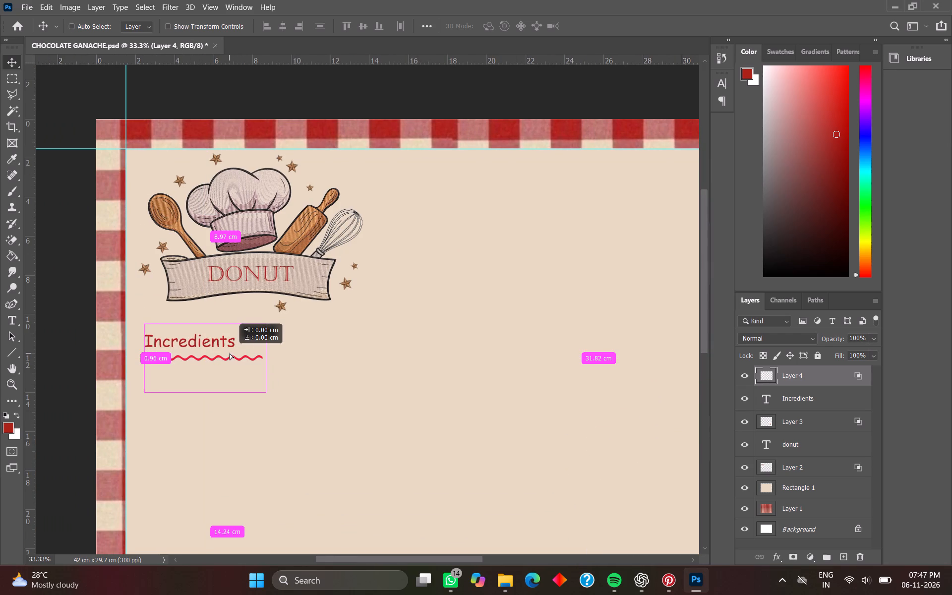
{"action": "left_click_drag", "start_coordinate": [230, 355], "coordinate": [225, 354]}
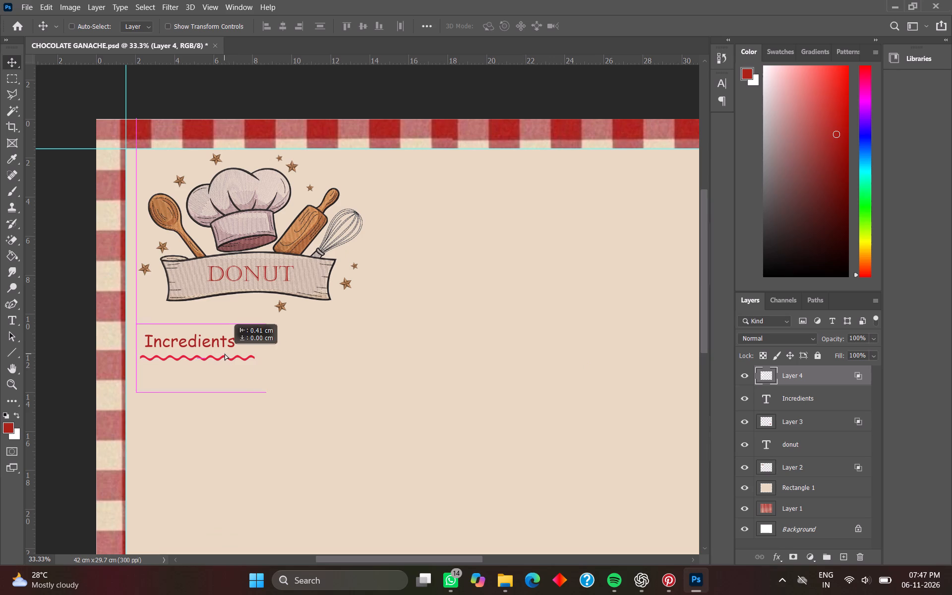
{"action": "left_click_drag", "start_coordinate": [225, 354], "coordinate": [226, 351]}
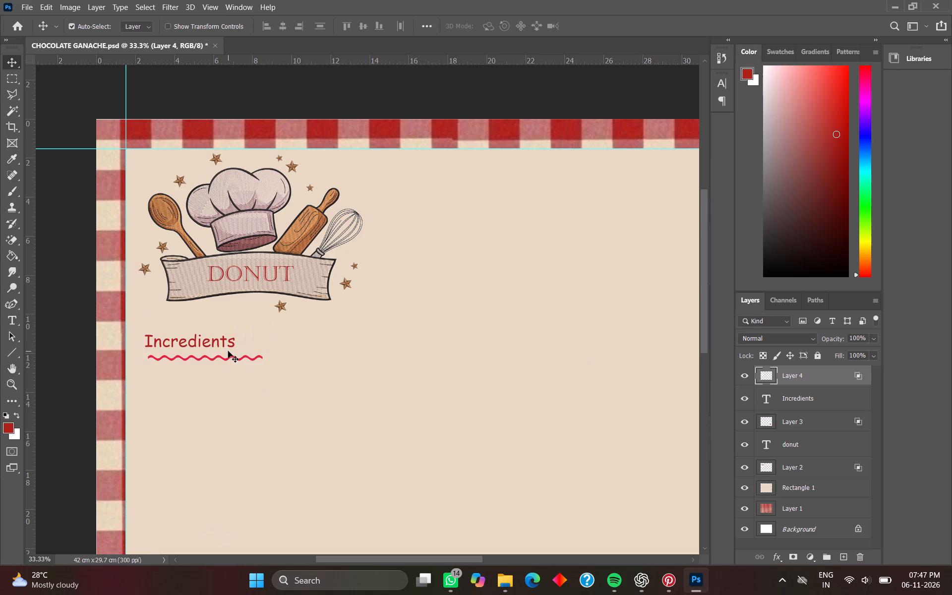
{"action": "key", "text": "ctrl+plus"}
{"action": "scroll", "coordinate": [208, 386], "scroll_direction": "up", "scroll_amount": 7}
{"action": "scroll", "coordinate": [207, 392], "scroll_direction": "up", "scroll_amount": 6, "text": "ctrl"}
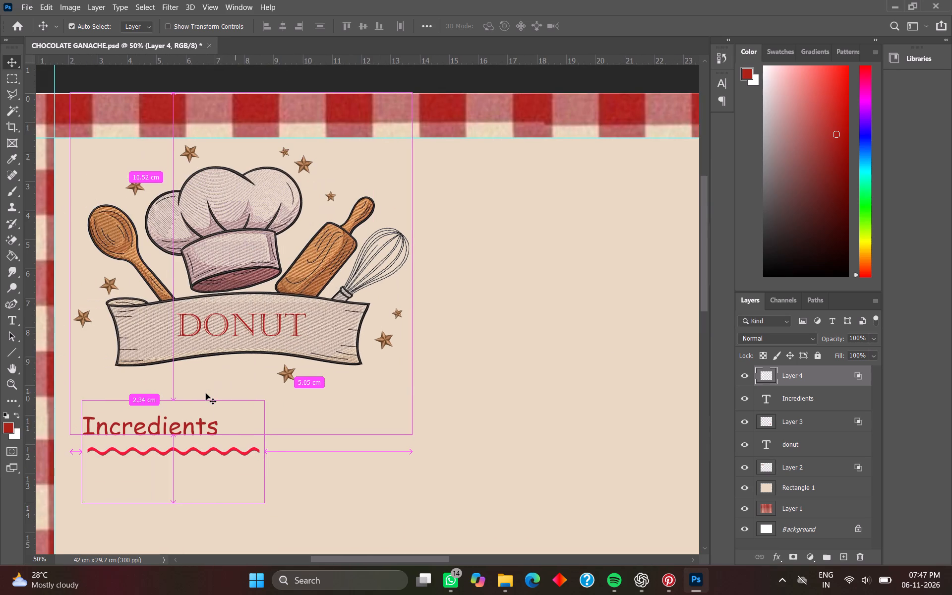
{"action": "left_click_drag", "start_coordinate": [186, 447], "coordinate": [178, 439]}
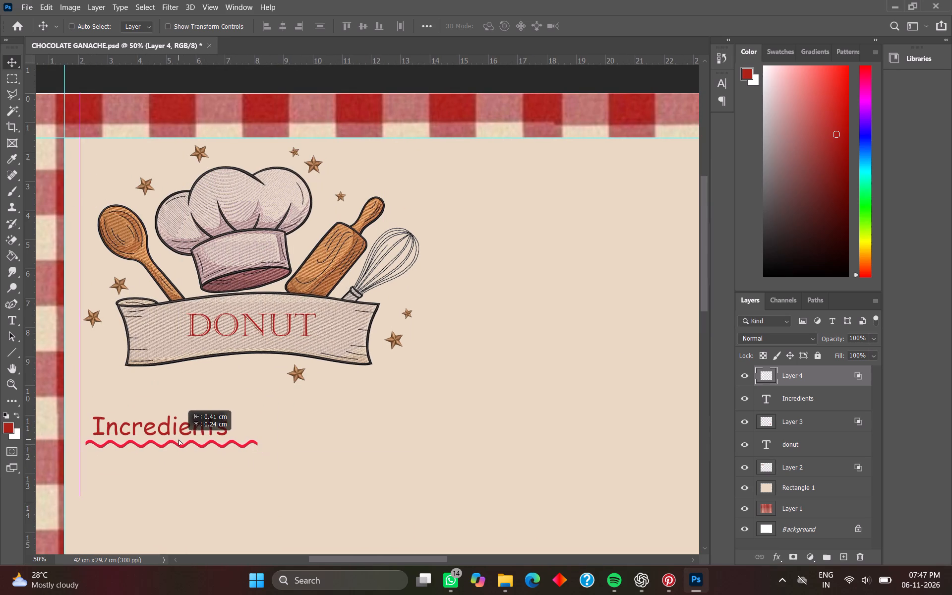
{"action": "left_click_drag", "start_coordinate": [178, 439], "coordinate": [179, 442]}
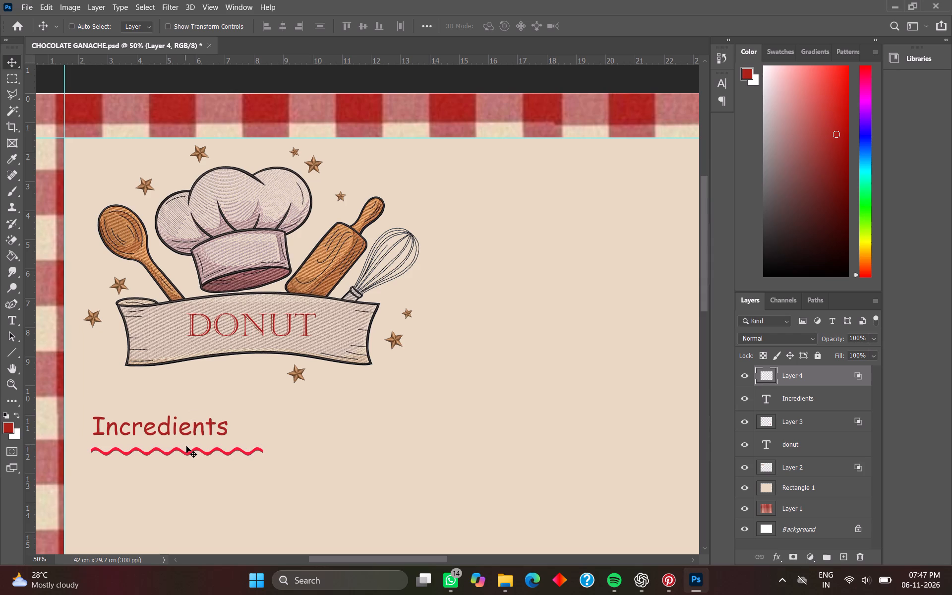
Scale the red wavy line to about 89% and position it close beneath the "Incredients" heading, extending slightly past both ends.
{"action": "key", "text": "ctrl+t"}
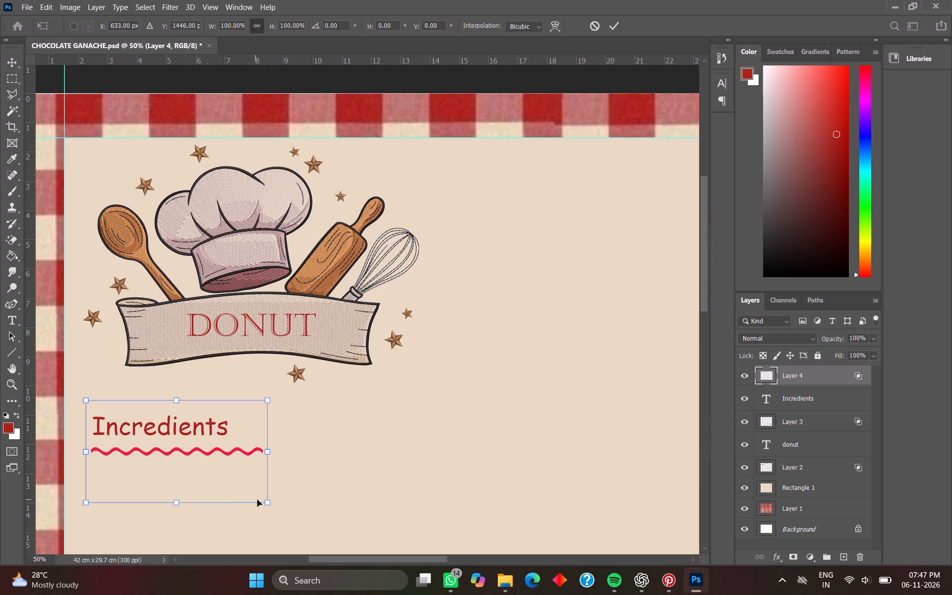
{"action": "left_click_drag", "start_coordinate": [262, 499], "coordinate": [256, 499]}
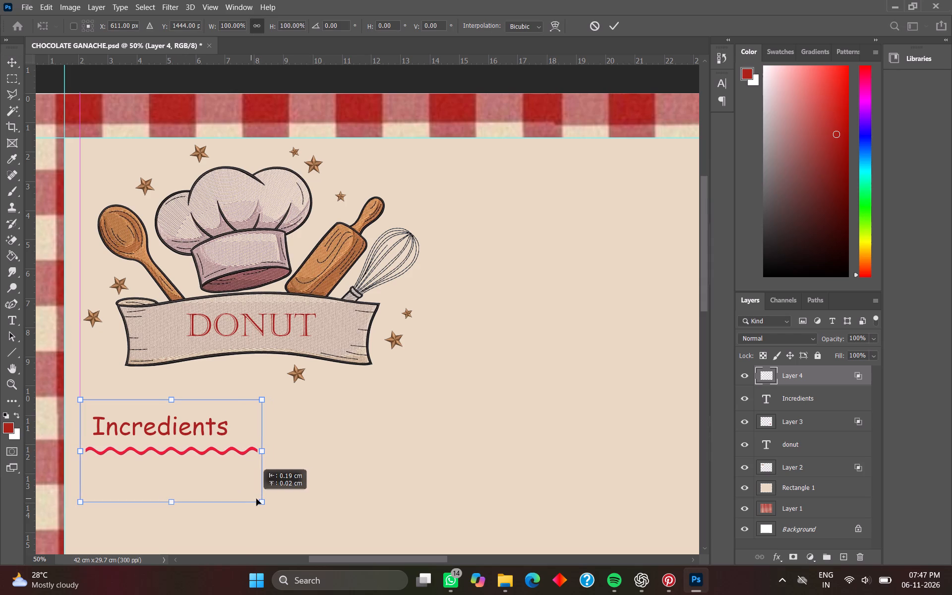
{"action": "left_click_drag", "start_coordinate": [256, 499], "coordinate": [257, 499]}
{"action": "left_click_drag", "start_coordinate": [261, 502], "coordinate": [253, 495]}
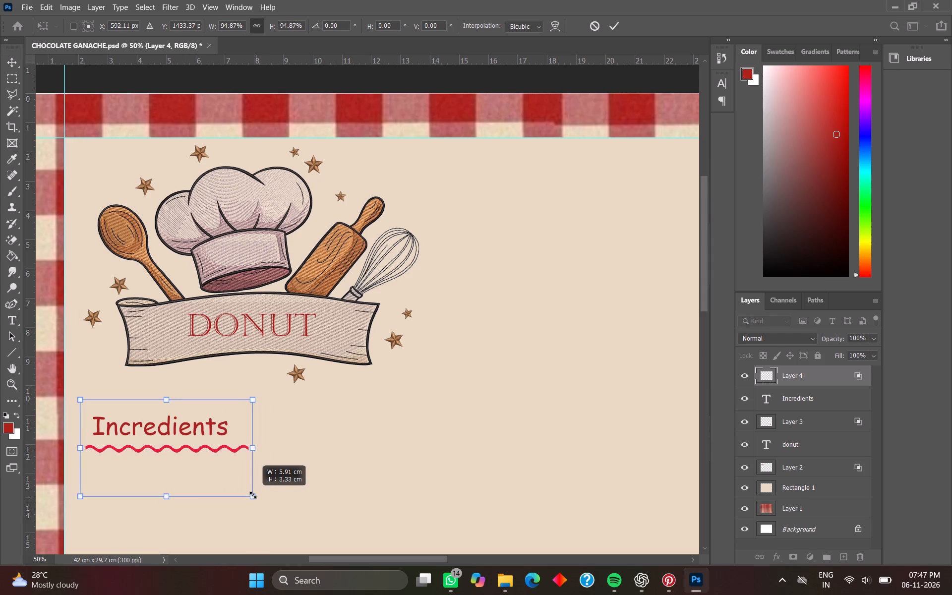
{"action": "left_click_drag", "start_coordinate": [253, 495], "coordinate": [245, 491]}
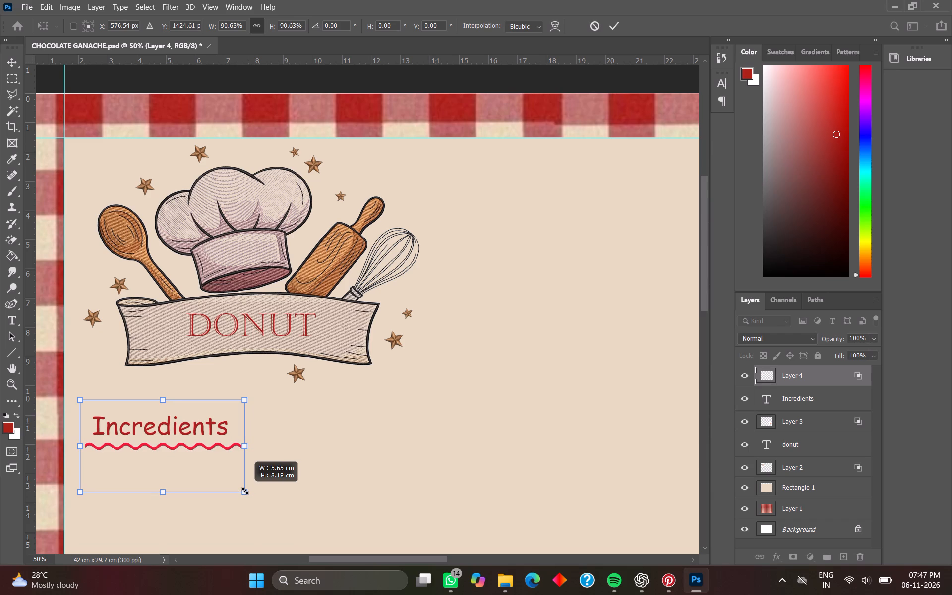
{"action": "left_click_drag", "start_coordinate": [245, 491], "coordinate": [243, 489]}
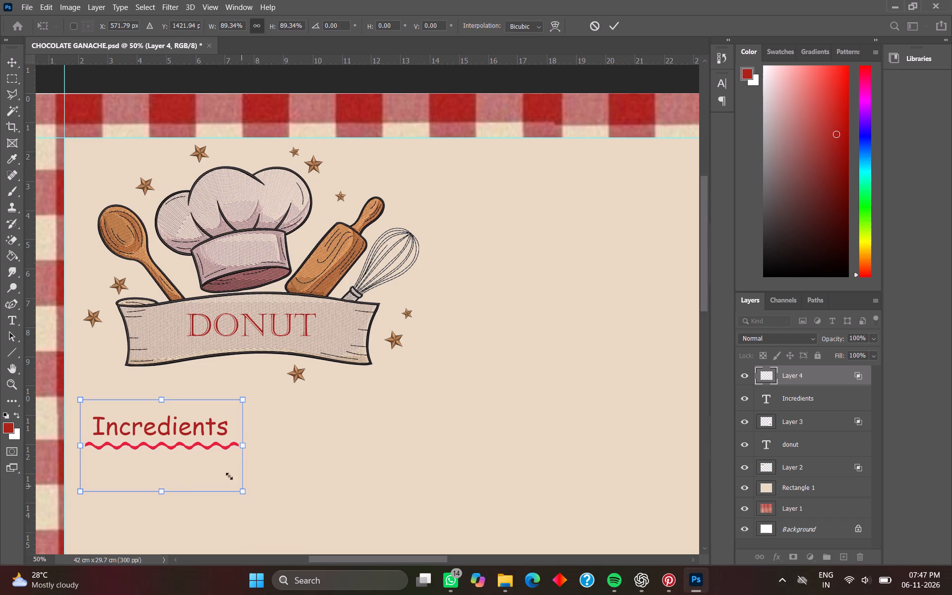
{"action": "left_click", "coordinate": [201, 443]}
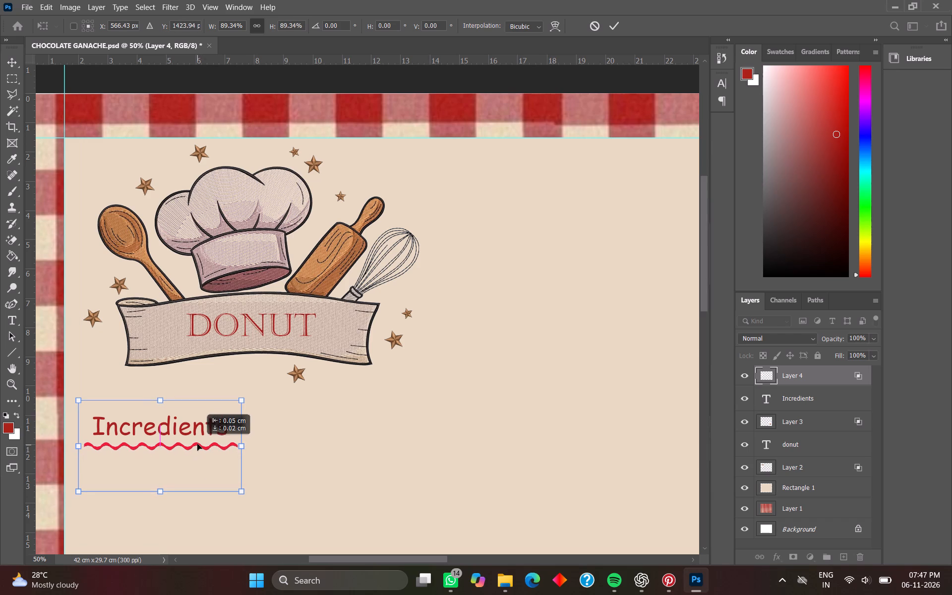
{"action": "left_click", "coordinate": [825, 376]}
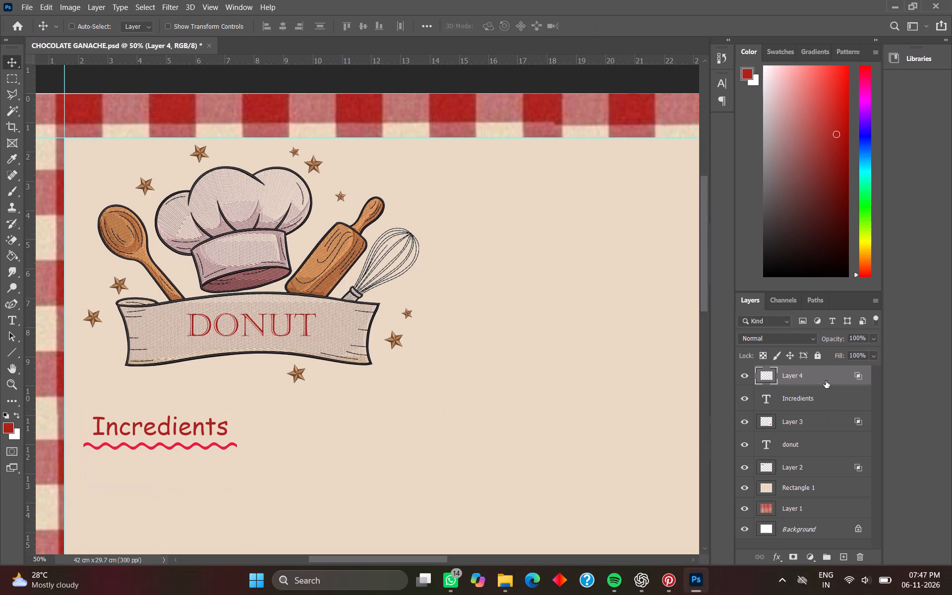
Save the recipe card document.
{"action": "key", "text": "ctrl+minus"}
{"action": "key", "text": "ctrl+minus"}
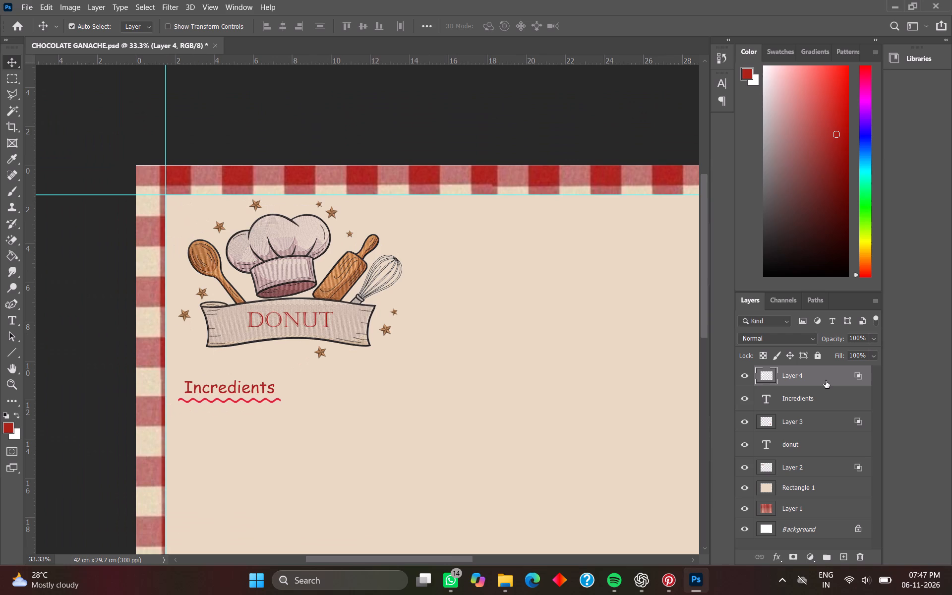
{"action": "key", "text": "ctrl+minus"}
{"action": "key", "text": "ctrl+s"}
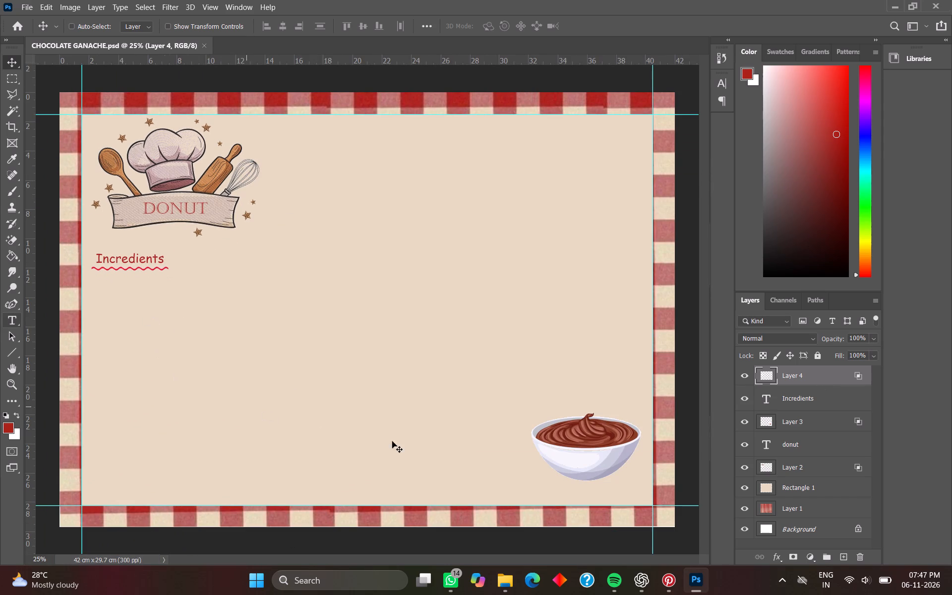
Start a text layer below the wavy underline in Comic Sans MS Italic at 20 pt and clear its placeholder text.
{"action": "left_click", "coordinate": [9, 316]}
{"action": "left_click", "coordinate": [104, 298]}
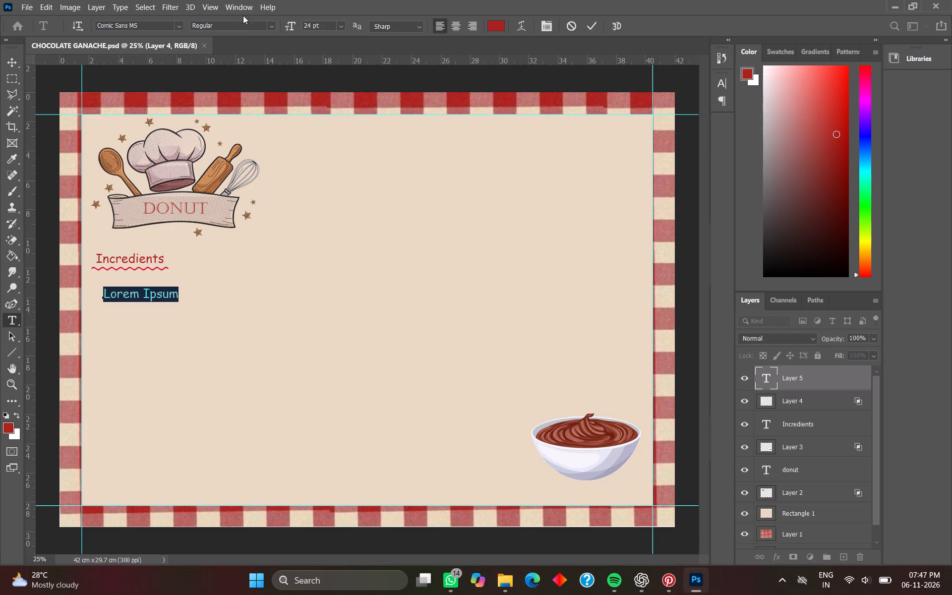
{"action": "left_click", "coordinate": [269, 22]}
{"action": "left_click", "coordinate": [259, 44]}
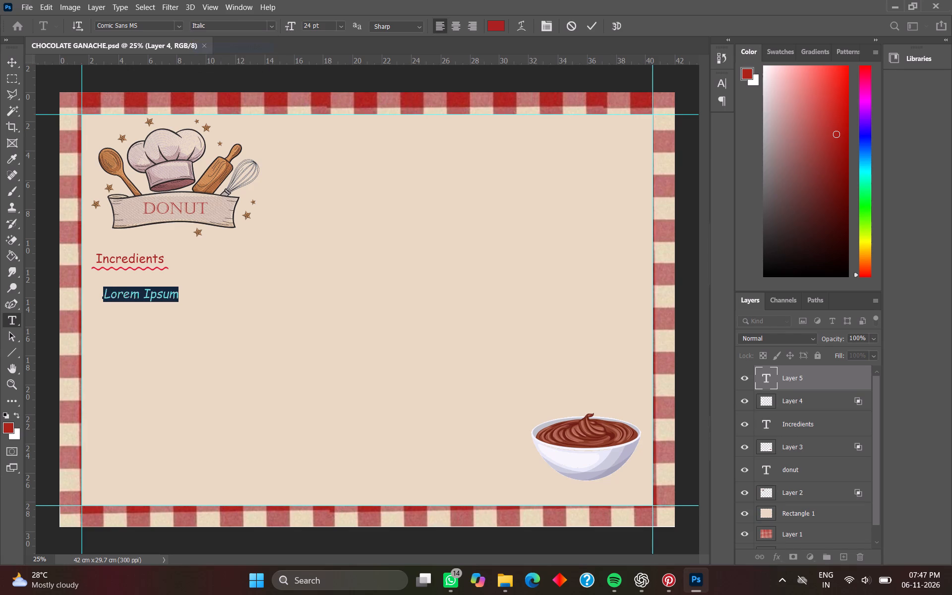
{"action": "left_click", "coordinate": [308, 25]}
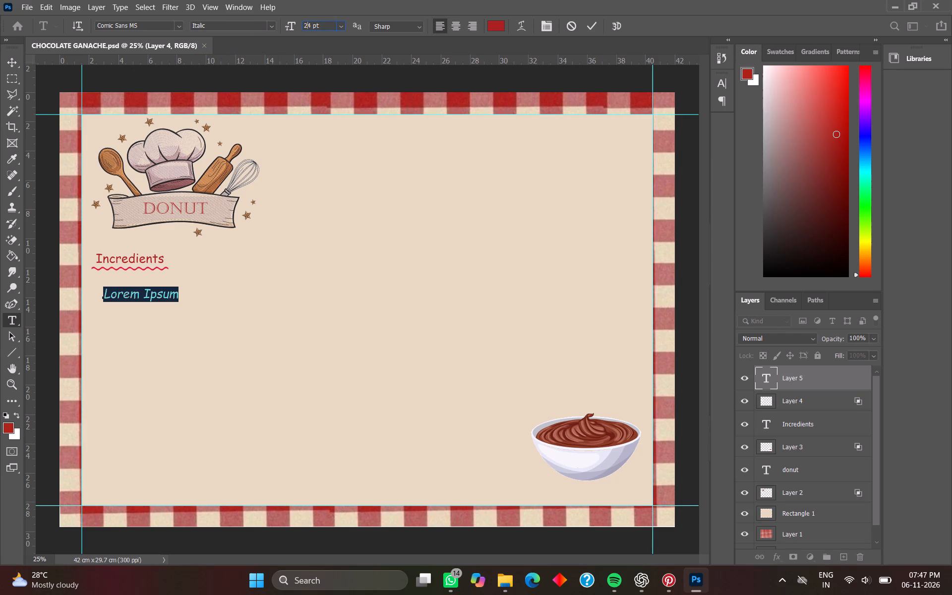
{"action": "left_click", "coordinate": [309, 25]}
{"action": "key", "text": "BackSpace"}
{"action": "key", "text": "BackSpace"}
{"action": "key", "text": "BackSpace"}
{"action": "key", "text": "BackSpace"}
{"action": "key", "text": "BackSpace"}
{"action": "key", "text": "BackSpace"}
{"action": "key", "text": "BackSpace"}
{"action": "key", "text": "BackSpace"}
{"action": "key", "text": "BackSpace"}
{"action": "key", "text": "BackSpace"}
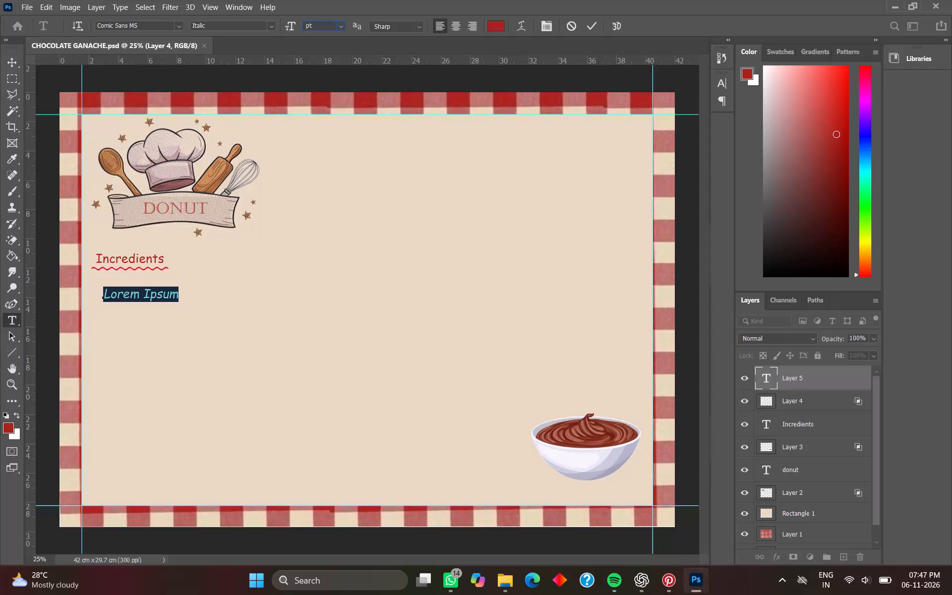
{"action": "type", "text": "20"}
{"action": "key", "text": "Return"}
{"action": "key", "text": "BackSpace"}
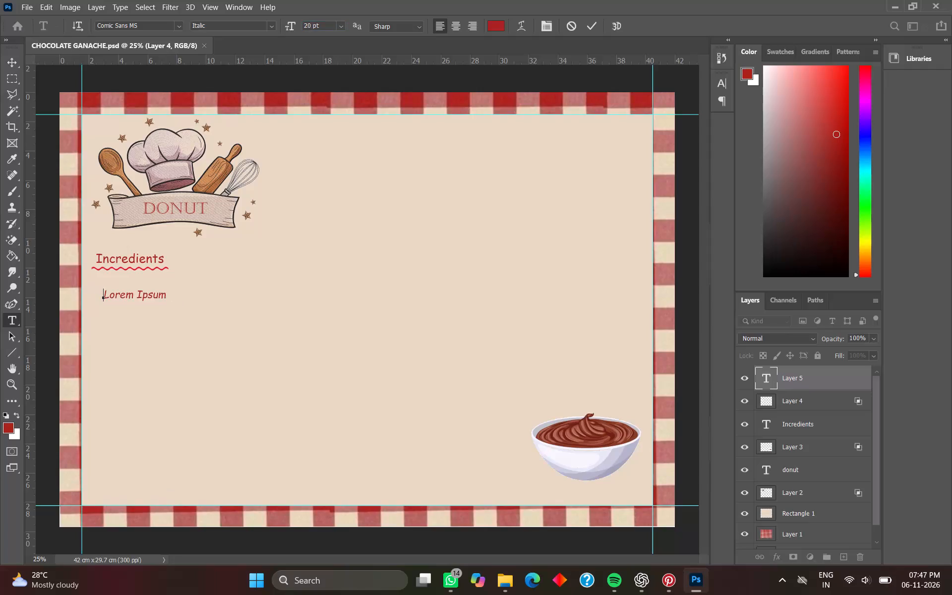
{"action": "left_click", "coordinate": [646, 583]}
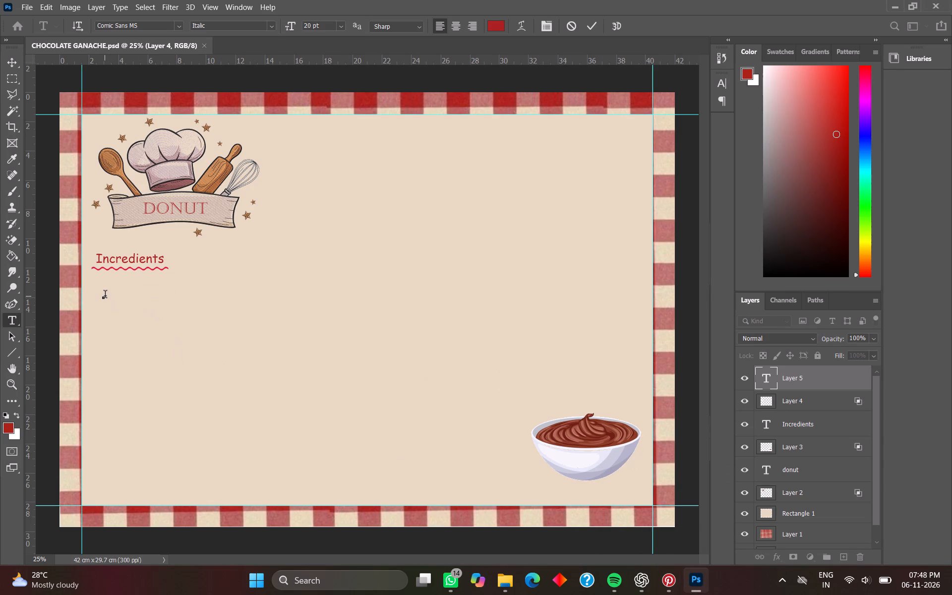
{"action": "left_click", "coordinate": [105, 296]}
{"action": "key", "text": "ctrl+v"}
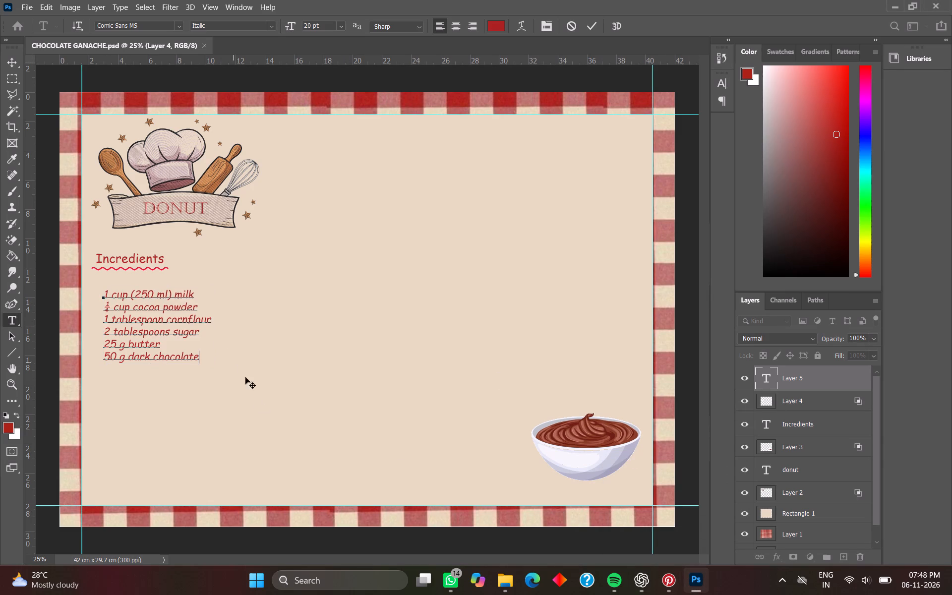
Insert a blank line after each ingredient from milk through butter to space out the ingredients list.
{"action": "left_click", "coordinate": [198, 299]}
{"action": "key", "text": "Return"}
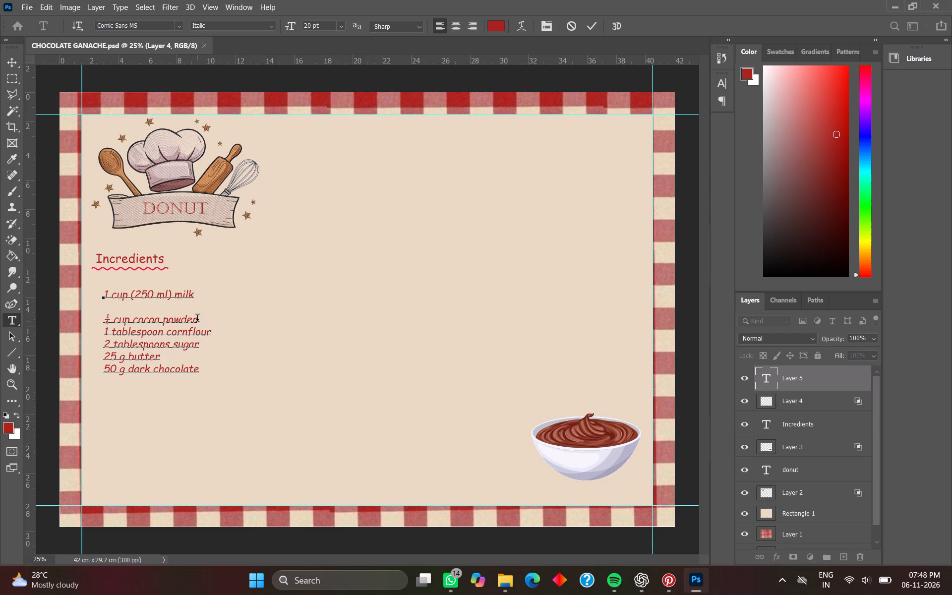
{"action": "left_click", "coordinate": [197, 319]}
{"action": "key", "text": "Return"}
{"action": "left_click", "coordinate": [218, 341]}
{"action": "left_click", "coordinate": [212, 344]}
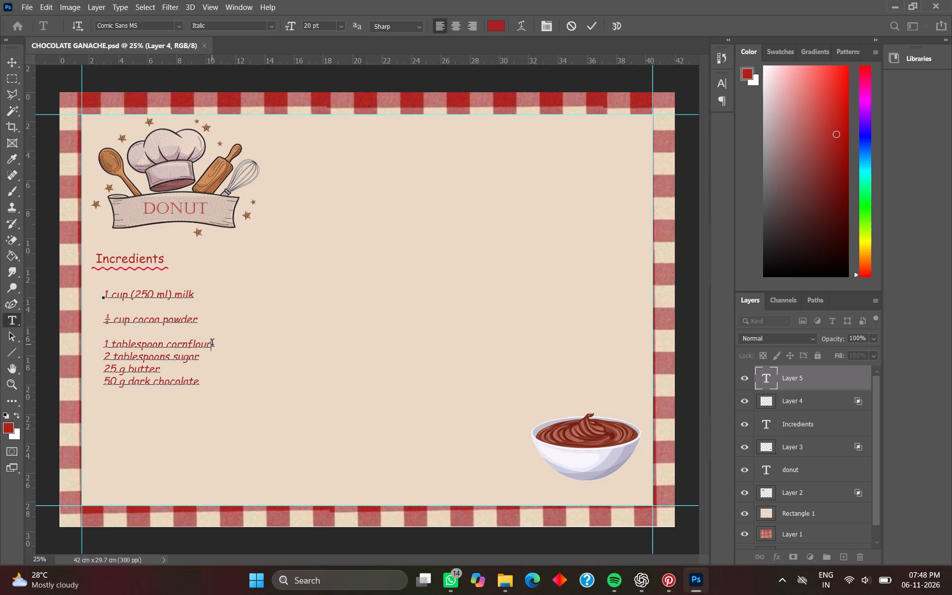
{"action": "key", "text": "Return"}
{"action": "left_click", "coordinate": [200, 371]}
{"action": "key", "text": "Return"}
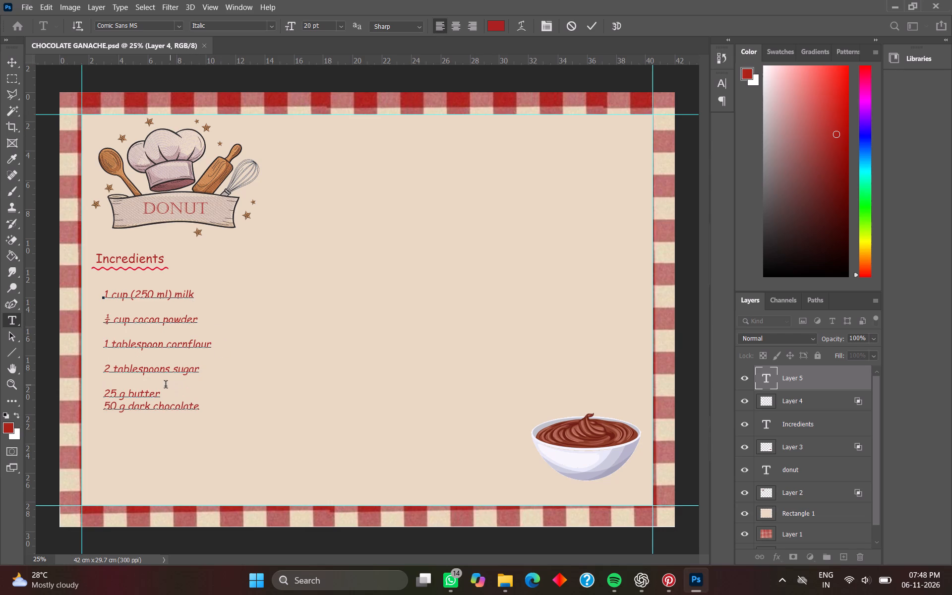
{"action": "left_click", "coordinate": [163, 398]}
{"action": "key", "text": "Return"}
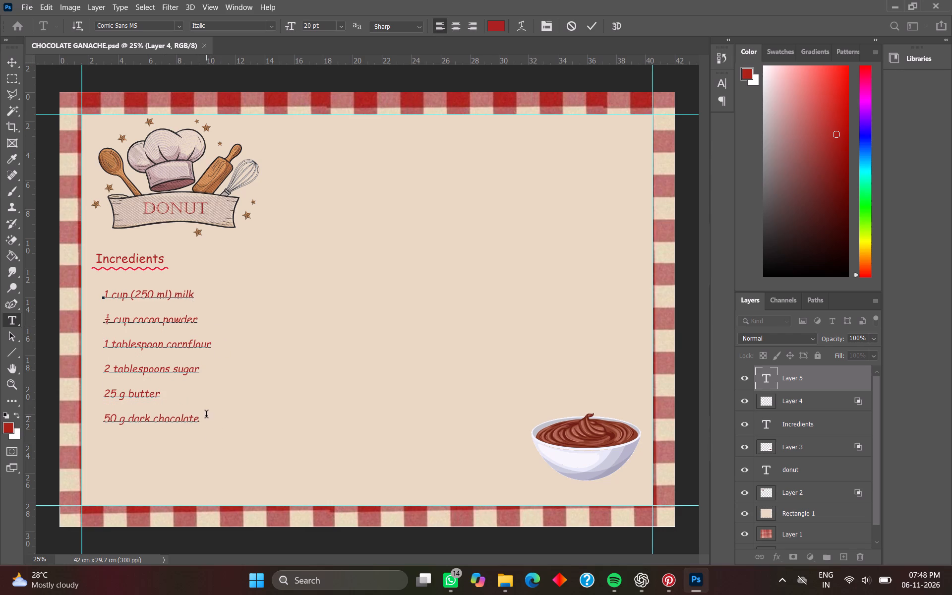
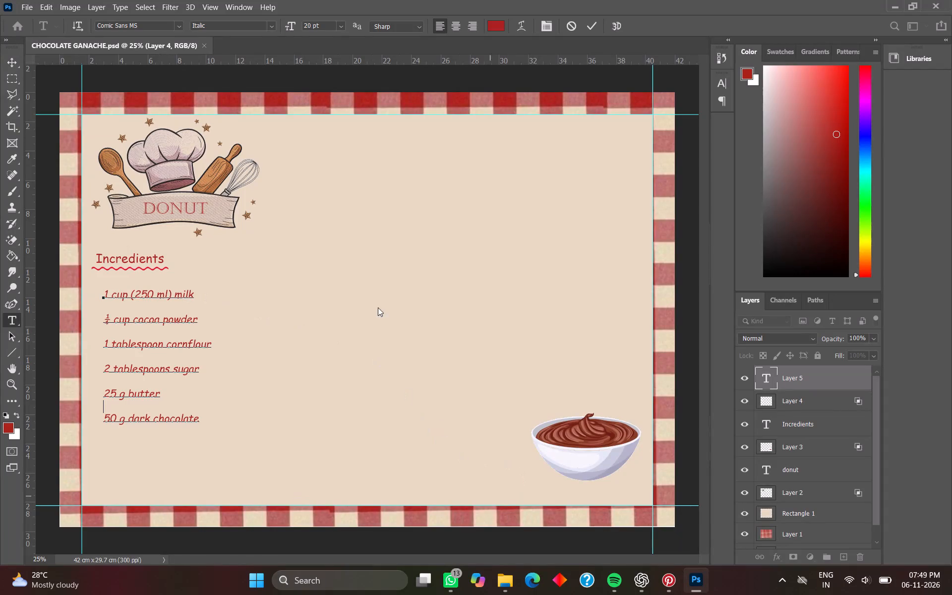
Commit the ingredients text and open BOMBOLONI.psd from the recent files.
{"action": "left_click", "coordinate": [17, 26]}
{"action": "left_click", "coordinate": [21, 27]}
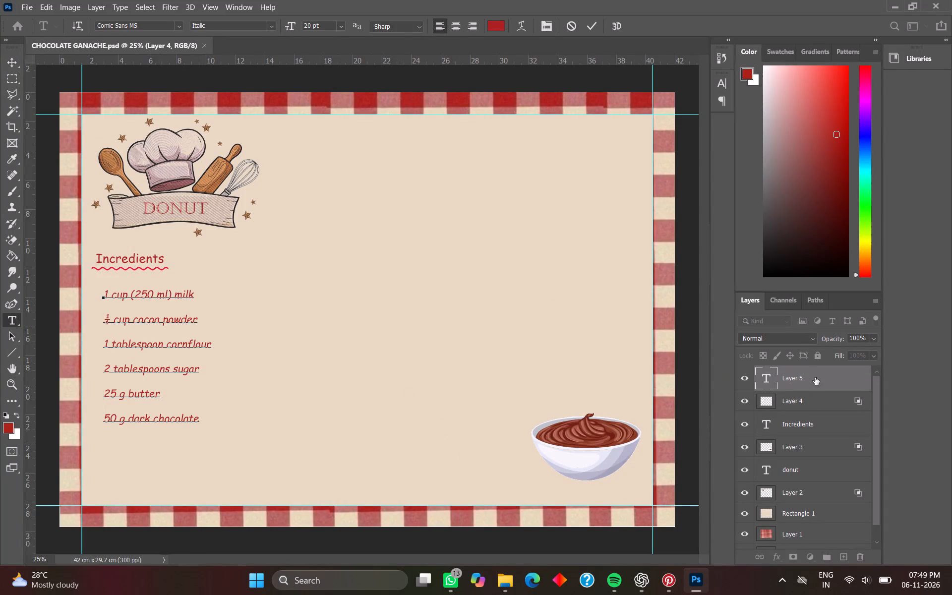
{"action": "left_click", "coordinate": [817, 377]}
{"action": "left_click", "coordinate": [21, 23]}
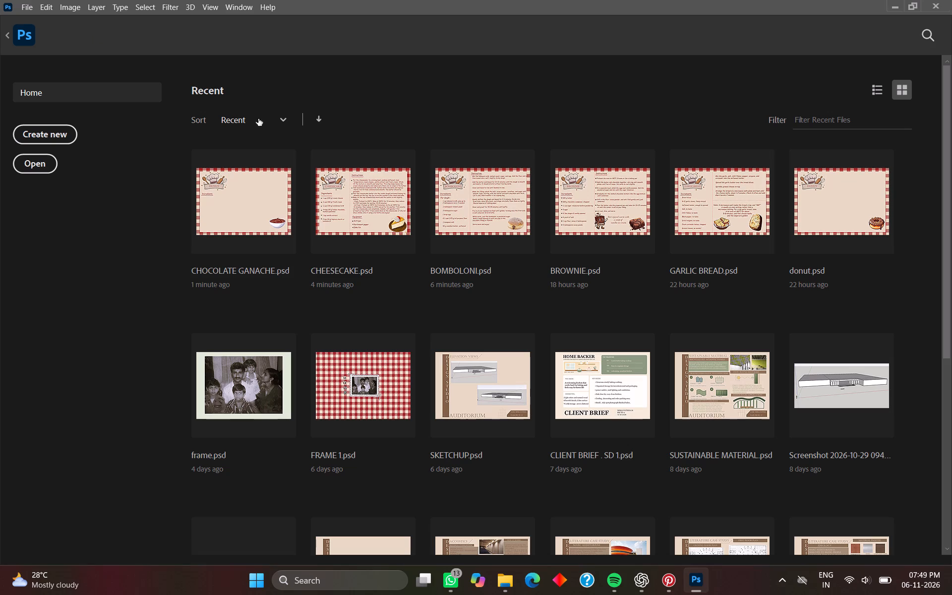
{"action": "double_click", "coordinate": [482, 213]}
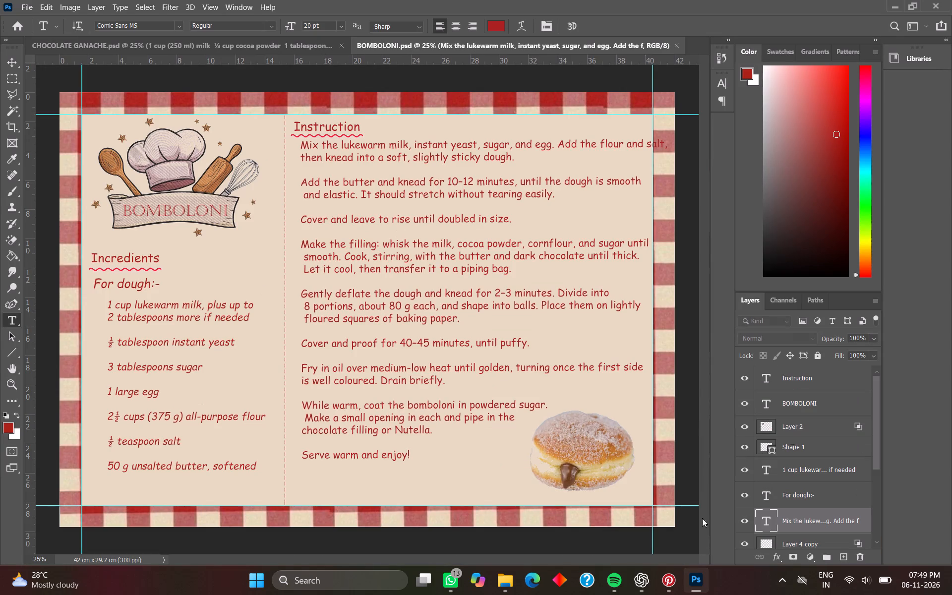
Switch to Pinterest, reopen the "red heart" search and copy the image of the "Heart." pin with the pale pink background.
{"action": "left_click", "coordinate": [660, 579]}
{"action": "left_click", "coordinate": [280, 73]}
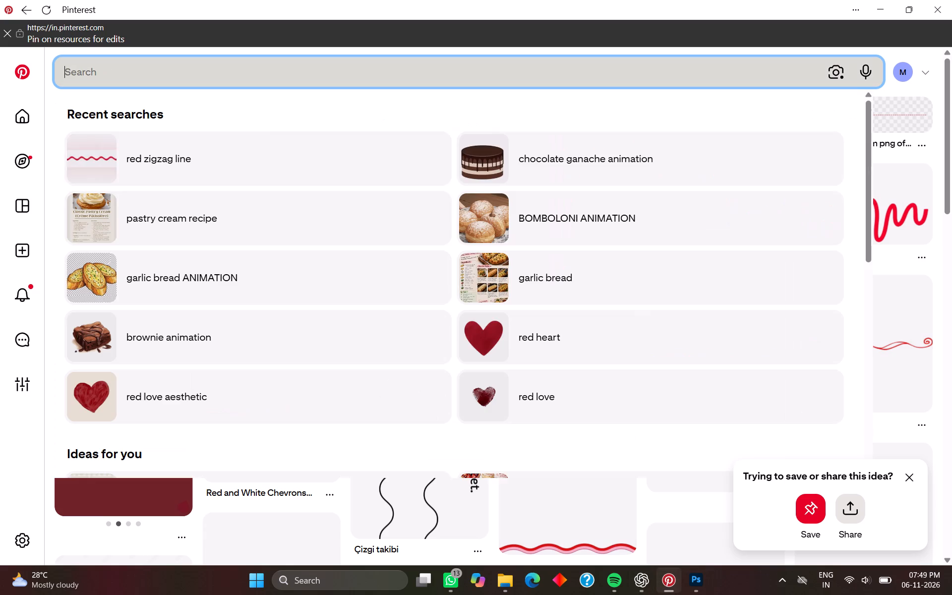
{"action": "left_click", "coordinate": [526, 354]}
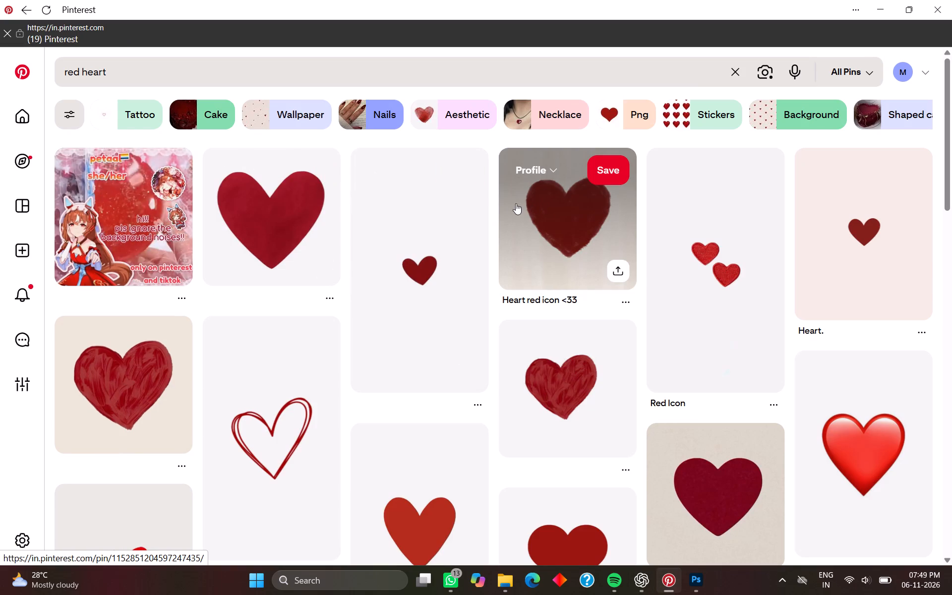
{"action": "left_click", "coordinate": [927, 261]}
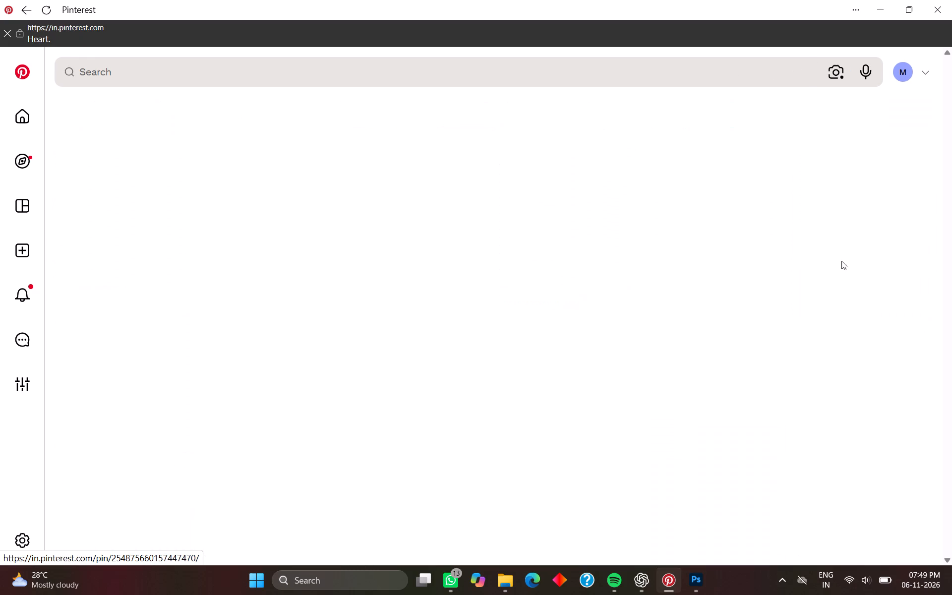
{"action": "right_click", "coordinate": [202, 294]}
{"action": "left_click", "coordinate": [280, 343]}
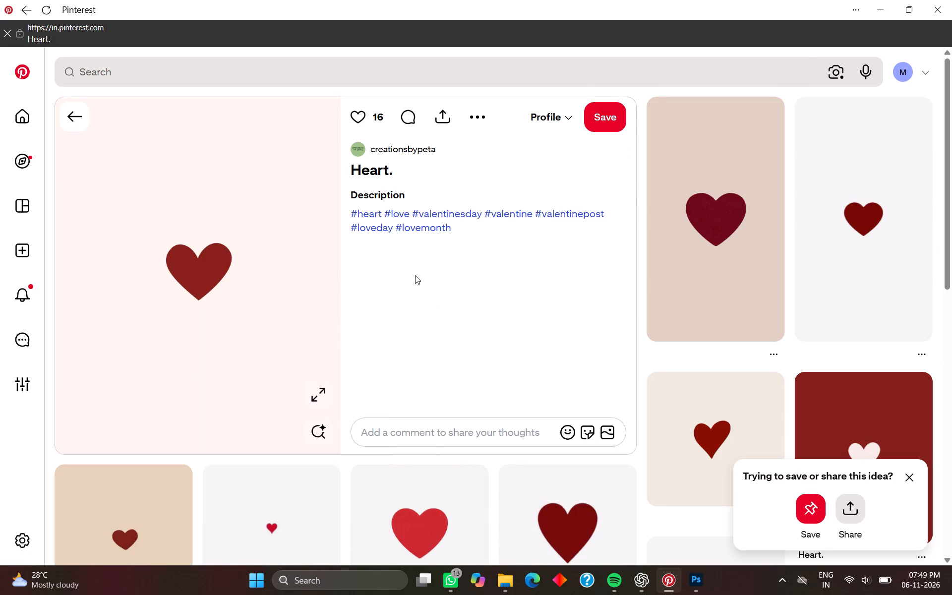
Paste the heart into BOMBOLONI.psd in Photoshop and hide its pale background by lowering This Layer's white Blend If limit to 239.
{"action": "left_click", "coordinate": [688, 578]}
{"action": "key", "text": "ctrl+v"}
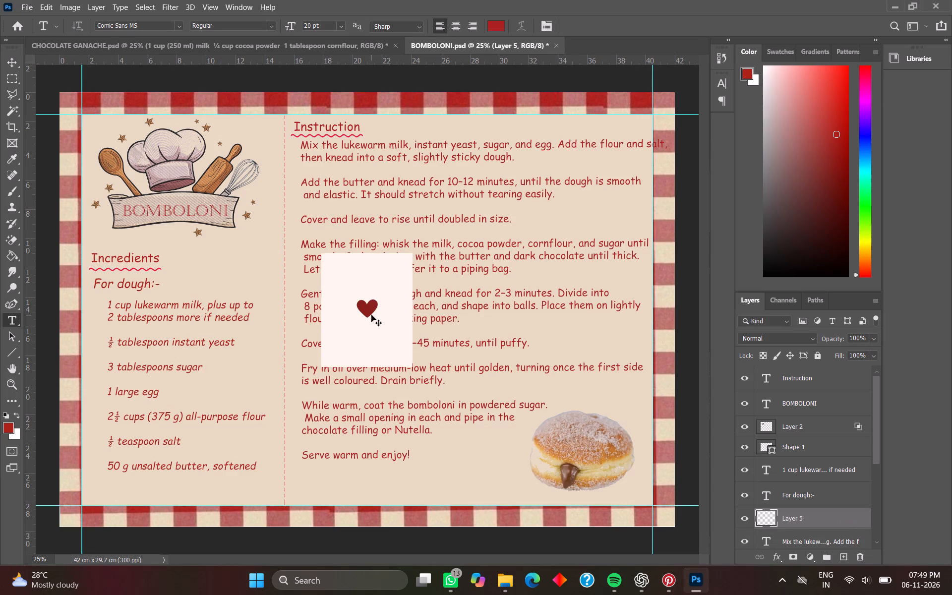
{"action": "double_click", "coordinate": [841, 513]}
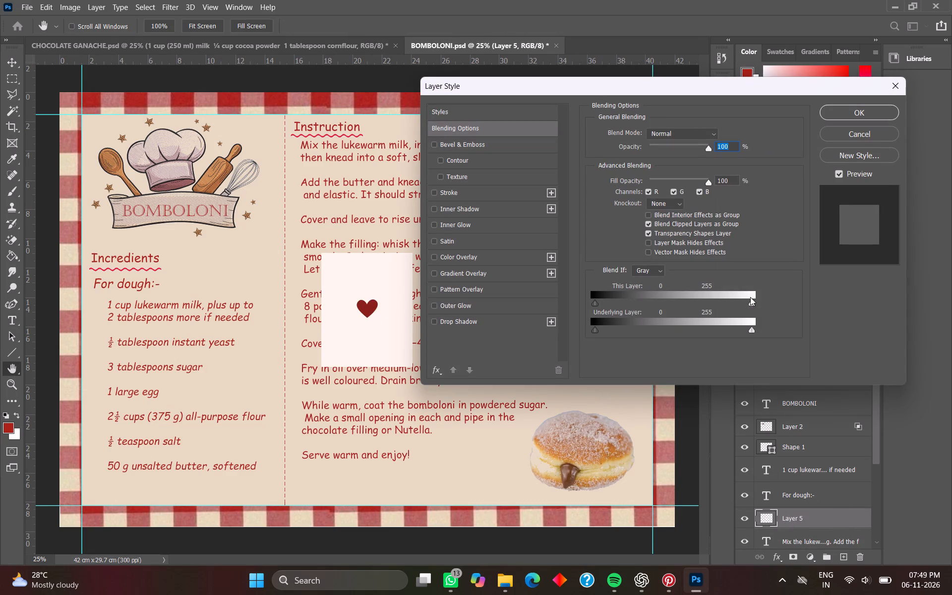
{"action": "left_click_drag", "start_coordinate": [750, 301], "coordinate": [742, 300]}
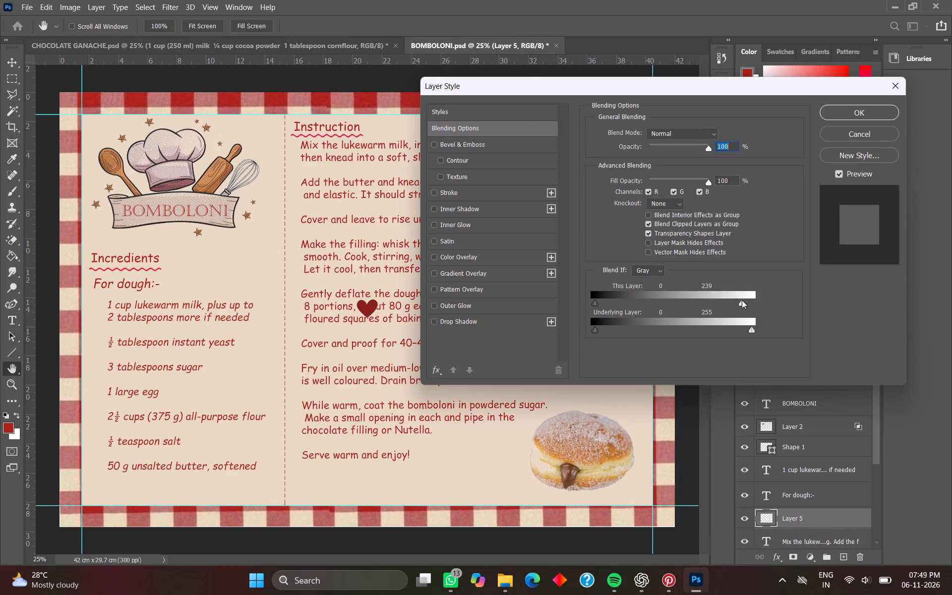
{"action": "left_click", "coordinate": [874, 112]}
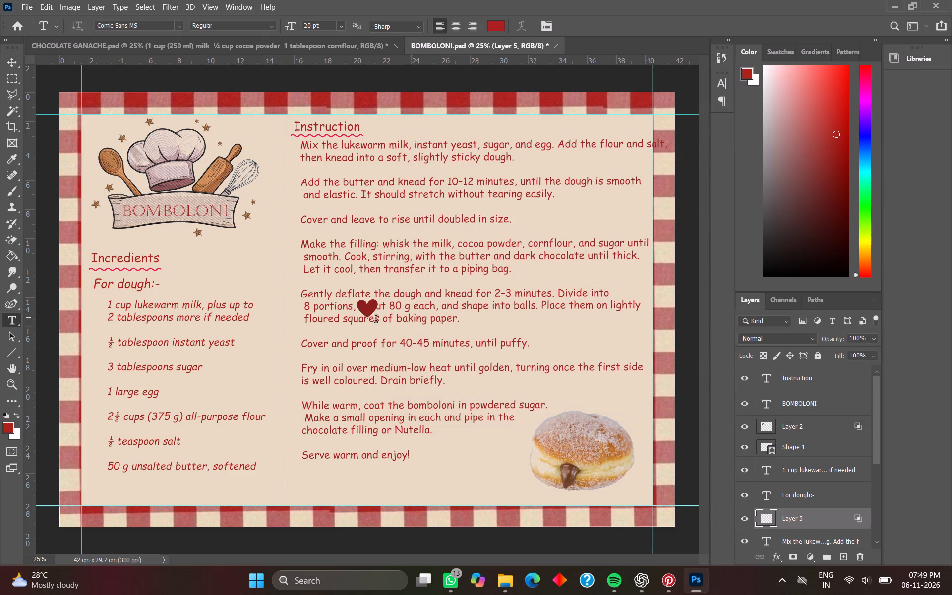
Move the heart from the instruction text to just before the first dough ingredient, "1 cup lukewarm milk".
{"action": "left_click", "coordinate": [11, 61]}
{"action": "left_click_drag", "start_coordinate": [365, 310], "coordinate": [111, 317]}
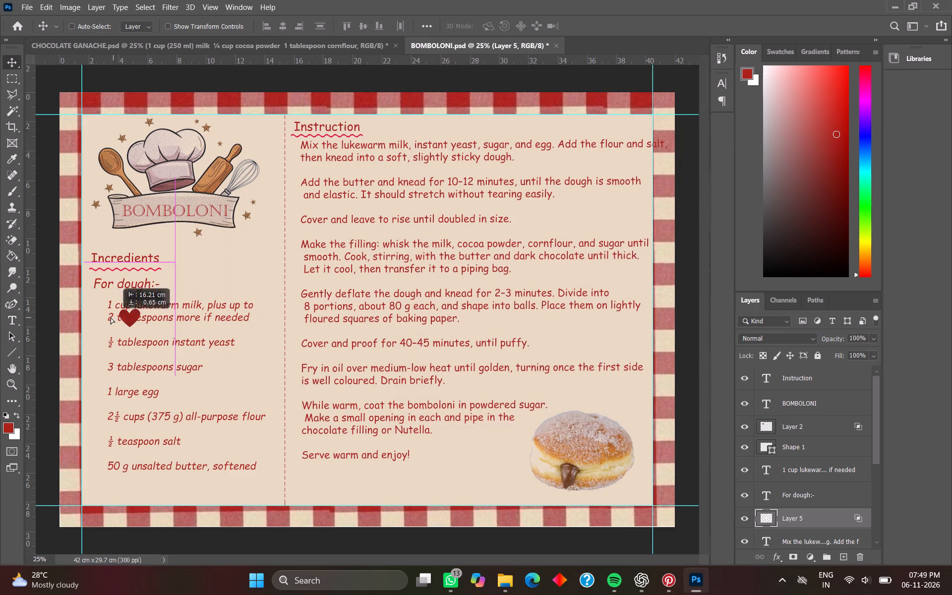
{"action": "left_click_drag", "start_coordinate": [111, 317], "coordinate": [94, 317]}
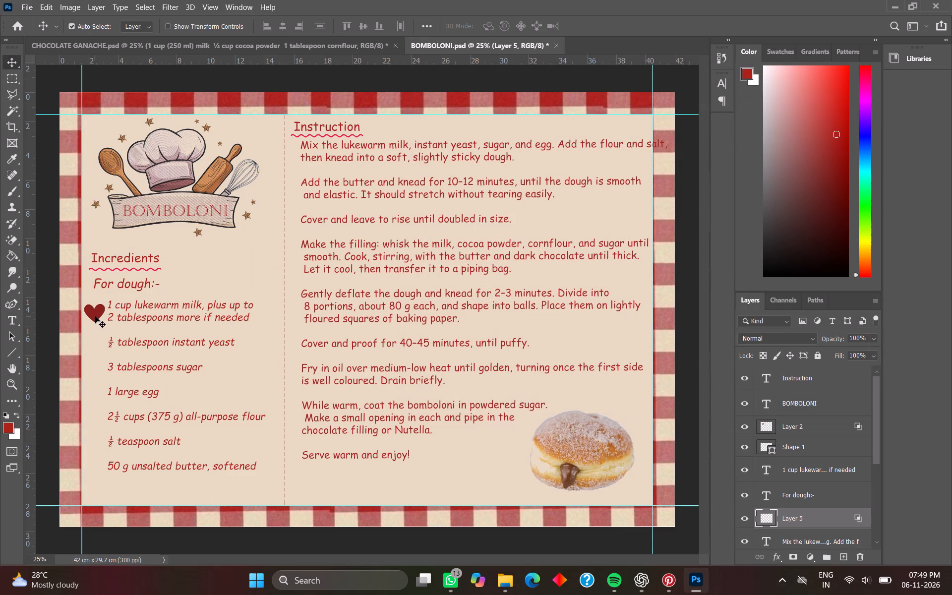
Scale the heart down to about 41.5% and align it as a bullet just before the "1 cup lukewarm milk" line.
{"action": "key", "text": "ctrl+plus"}
{"action": "key", "text": "ctrl+plus"}
{"action": "key", "text": "ctrl+plus"}
{"action": "scroll", "coordinate": [119, 331], "scroll_direction": "up", "scroll_amount": 6}
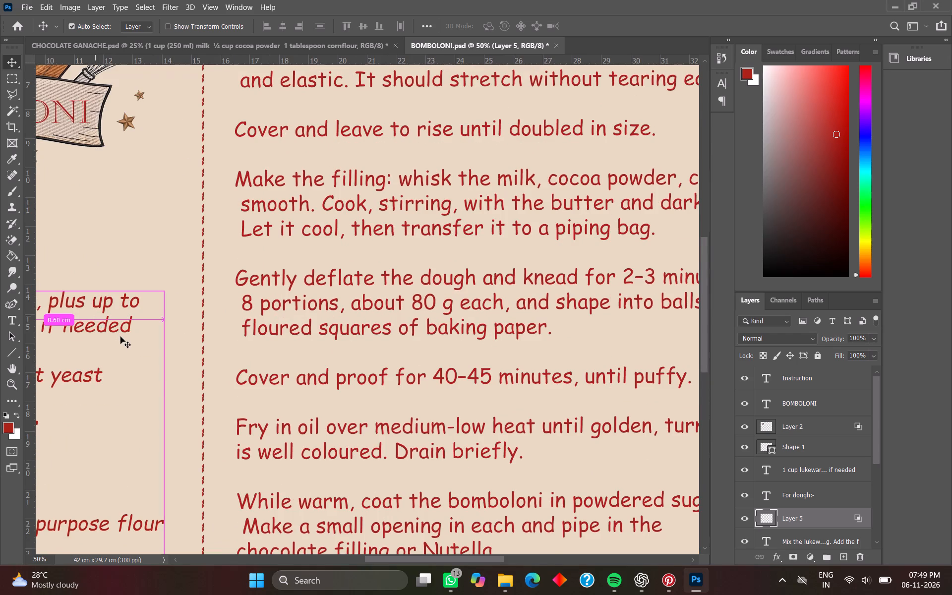
{"action": "scroll", "coordinate": [121, 338], "scroll_direction": "up", "scroll_amount": 17, "text": "ctrl"}
{"action": "scroll", "coordinate": [122, 340], "scroll_direction": "up", "scroll_amount": 5, "text": "ctrl"}
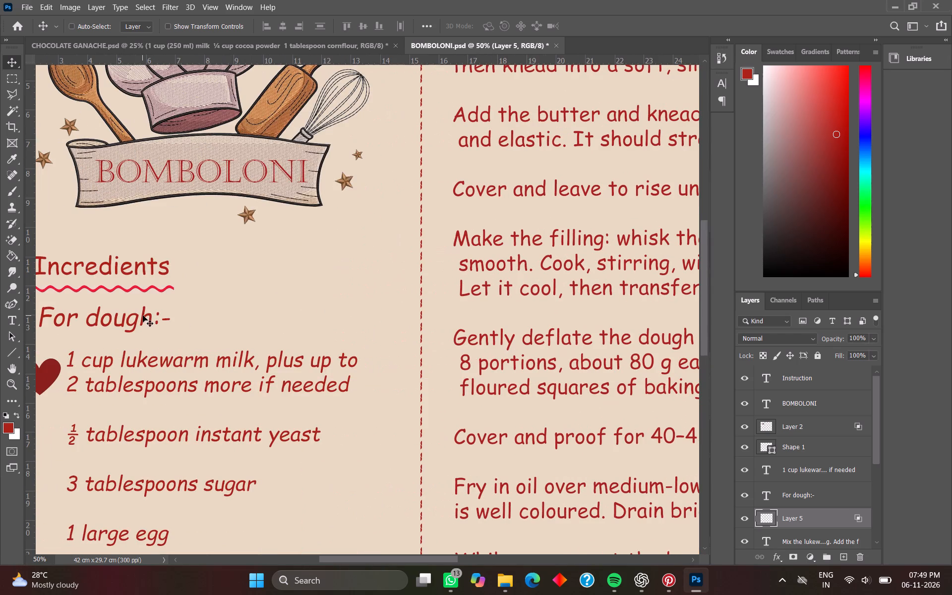
{"action": "scroll", "coordinate": [143, 315], "scroll_direction": "up", "scroll_amount": 8, "text": "ctrl"}
{"action": "scroll", "coordinate": [198, 347], "scroll_direction": "up", "scroll_amount": 2, "text": "ctrl"}
{"action": "scroll", "coordinate": [231, 351], "scroll_direction": "down", "scroll_amount": 4, "text": "ctrl"}
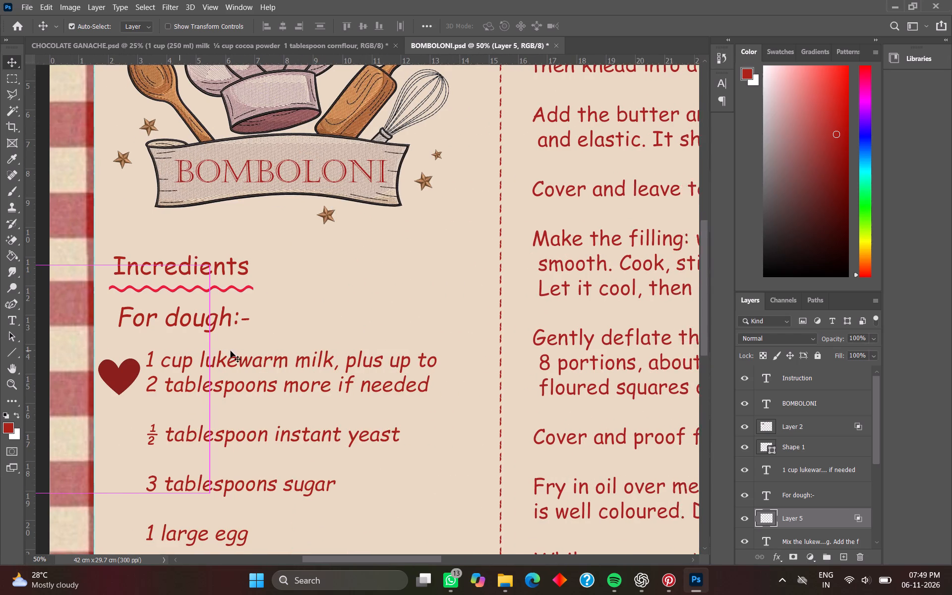
{"action": "scroll", "coordinate": [221, 349], "scroll_direction": "up", "scroll_amount": 2, "text": "ctrl"}
{"action": "scroll", "coordinate": [211, 308], "scroll_direction": "up", "scroll_amount": 3, "text": "ctrl"}
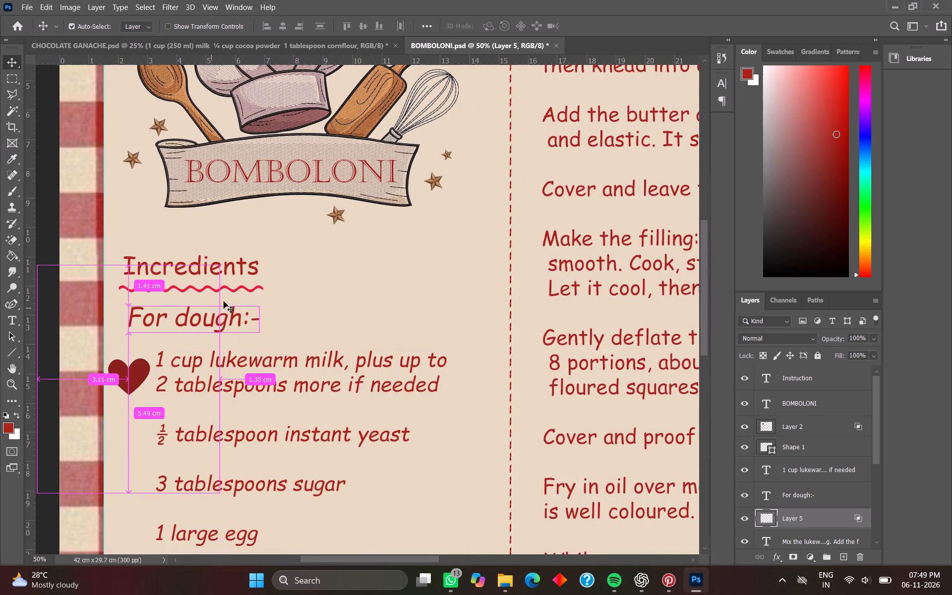
{"action": "left_click", "coordinate": [355, 294]}
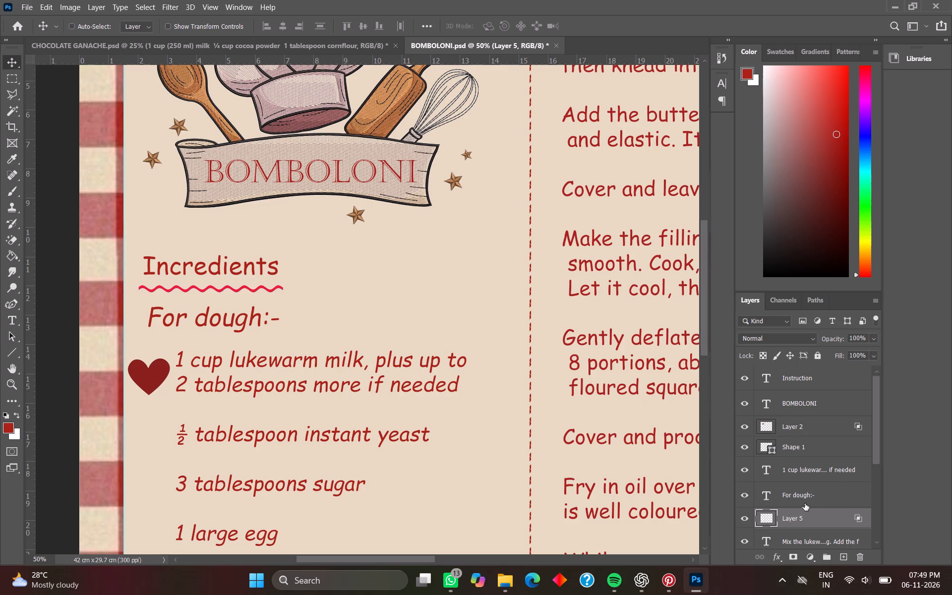
{"action": "key", "text": "ctrl+t"}
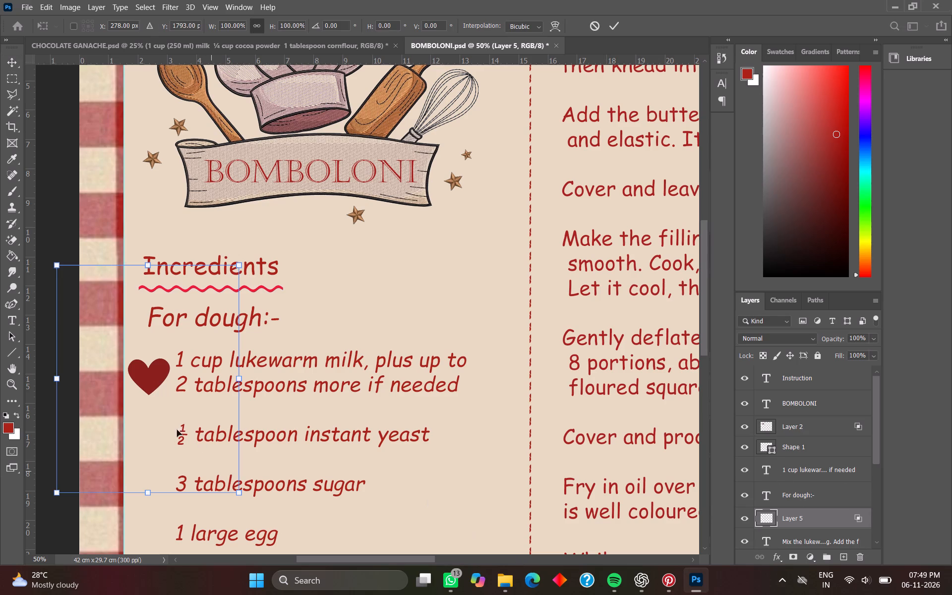
{"action": "left_click_drag", "start_coordinate": [238, 491], "coordinate": [209, 464]}
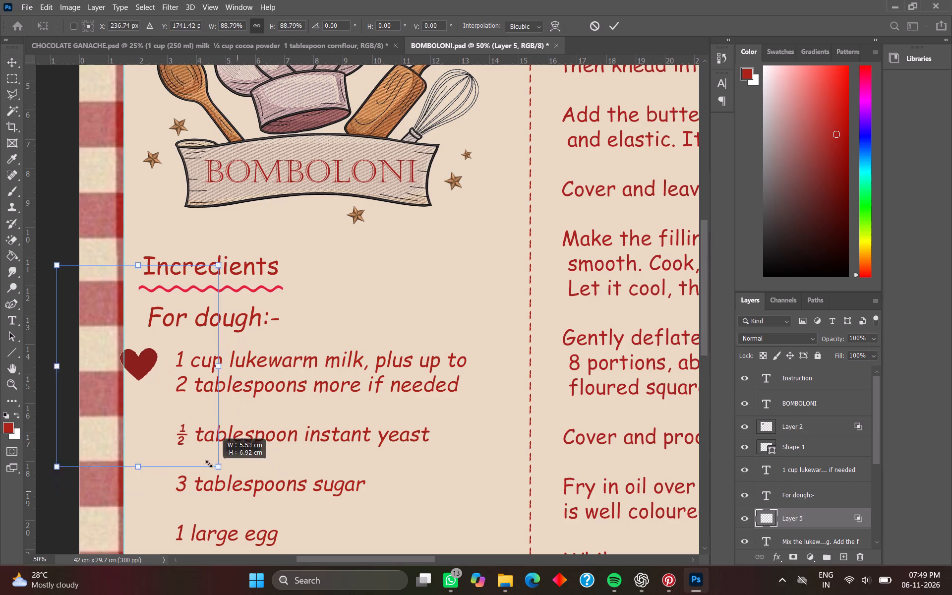
{"action": "left_click_drag", "start_coordinate": [209, 464], "coordinate": [183, 439]}
{"action": "left_click_drag", "start_coordinate": [120, 348], "coordinate": [148, 370]}
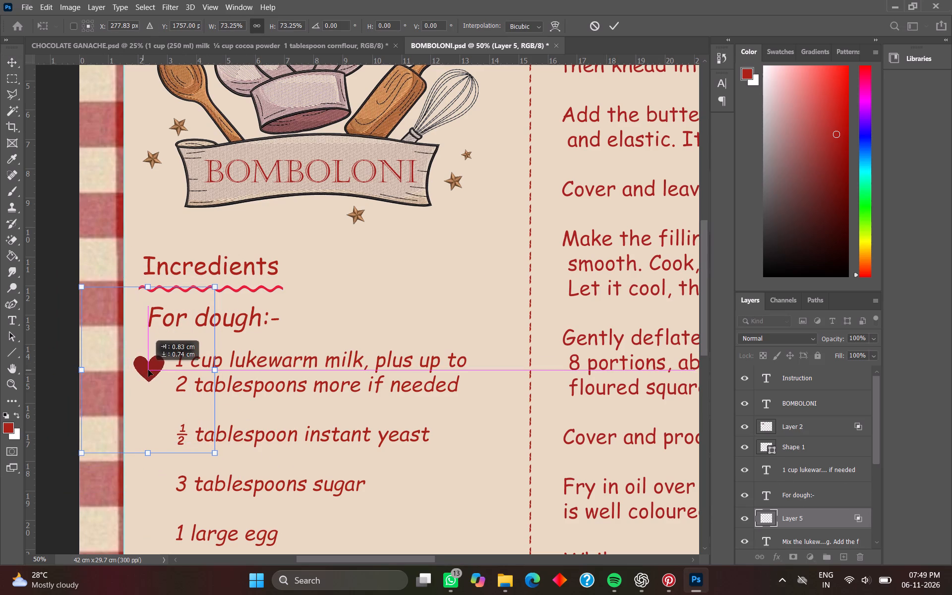
{"action": "left_click_drag", "start_coordinate": [148, 370], "coordinate": [154, 369]}
{"action": "left_click_drag", "start_coordinate": [225, 452], "coordinate": [193, 412]}
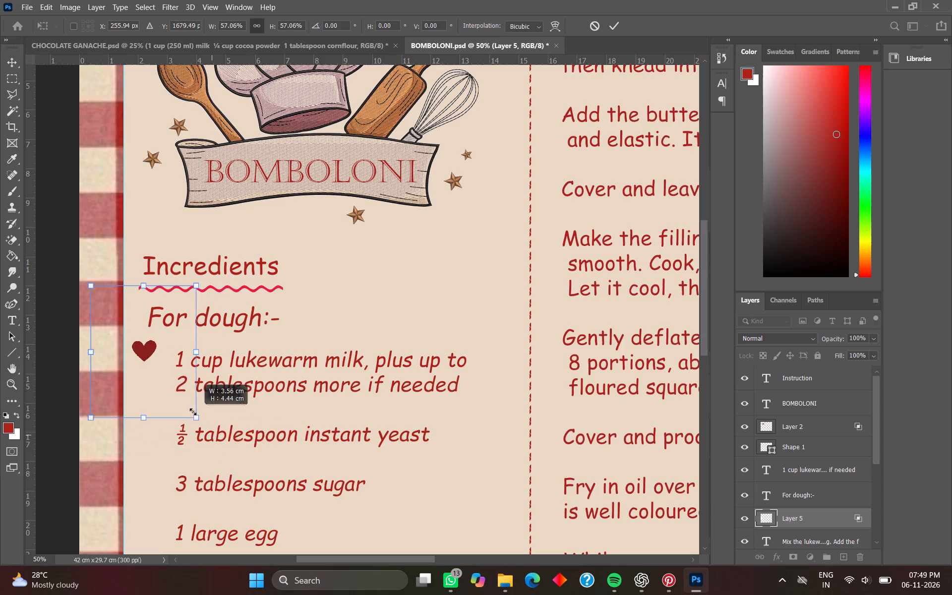
{"action": "left_click_drag", "start_coordinate": [193, 412], "coordinate": [171, 376]}
{"action": "left_click_drag", "start_coordinate": [134, 333], "coordinate": [159, 364]}
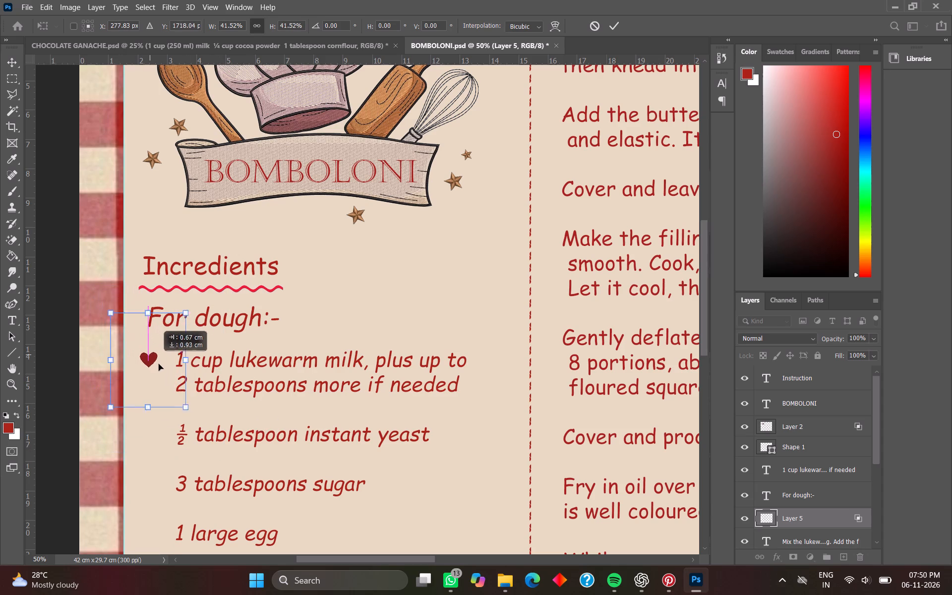
{"action": "left_click_drag", "start_coordinate": [159, 364], "coordinate": [163, 361]}
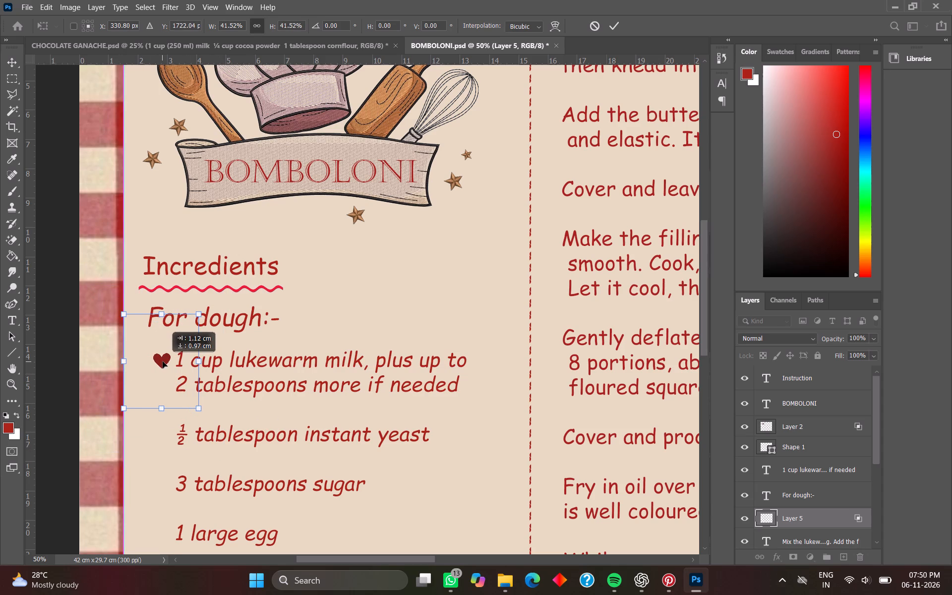
{"action": "left_click_drag", "start_coordinate": [163, 361], "coordinate": [162, 361]}
{"action": "left_click", "coordinate": [219, 416]}
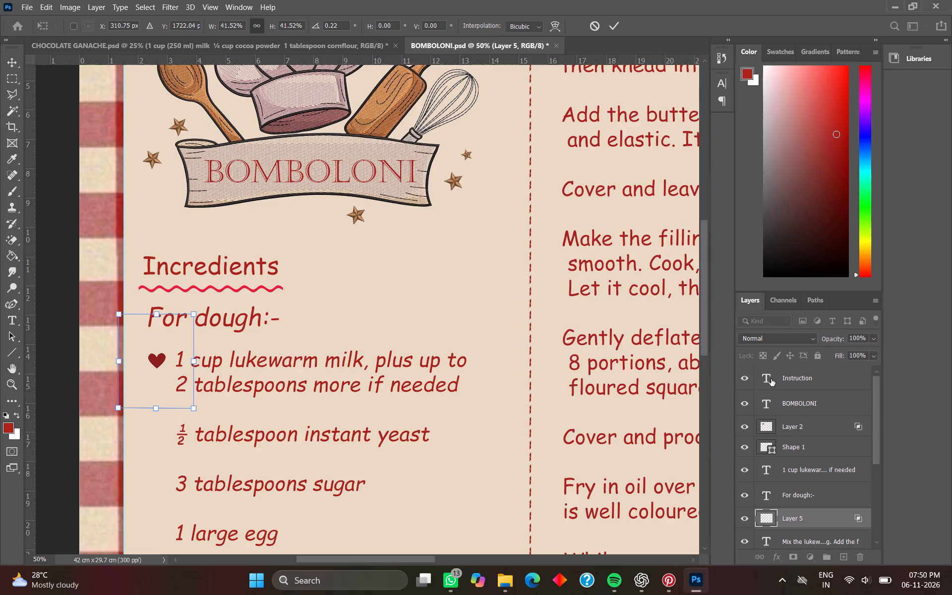
{"action": "left_click", "coordinate": [824, 521]}
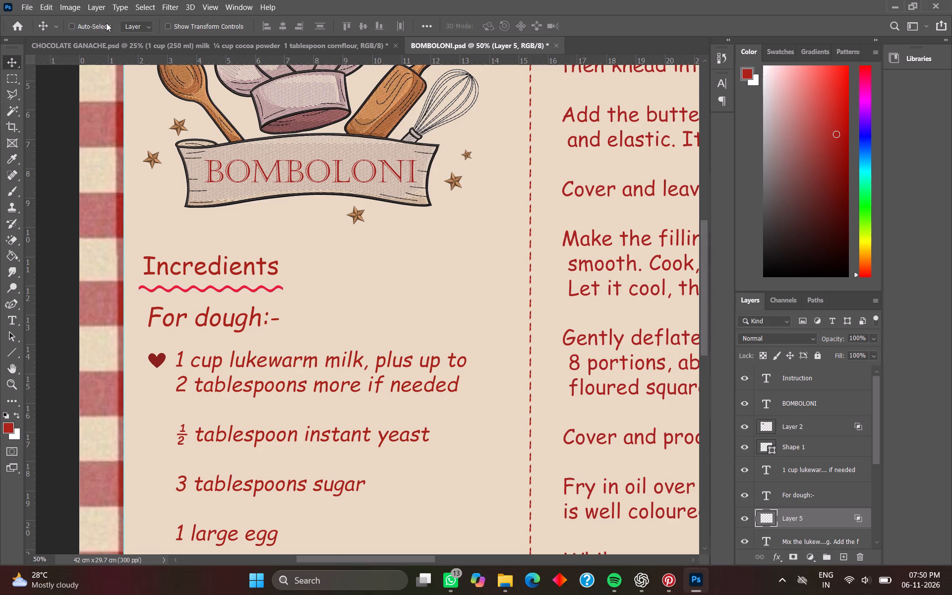
Move the heart layer to the top of the layer stack, above the "Instruction" layer.
{"action": "key", "text": "ctrl+minus"}
{"action": "key", "text": "ctrl+plus"}
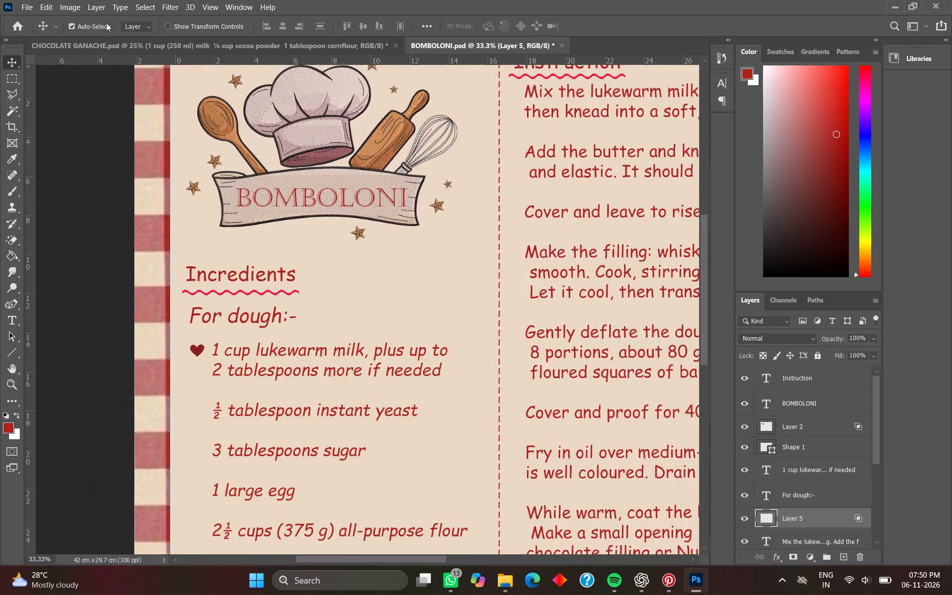
{"action": "left_click", "coordinate": [154, 29]}
{"action": "right_click", "coordinate": [154, 29]}
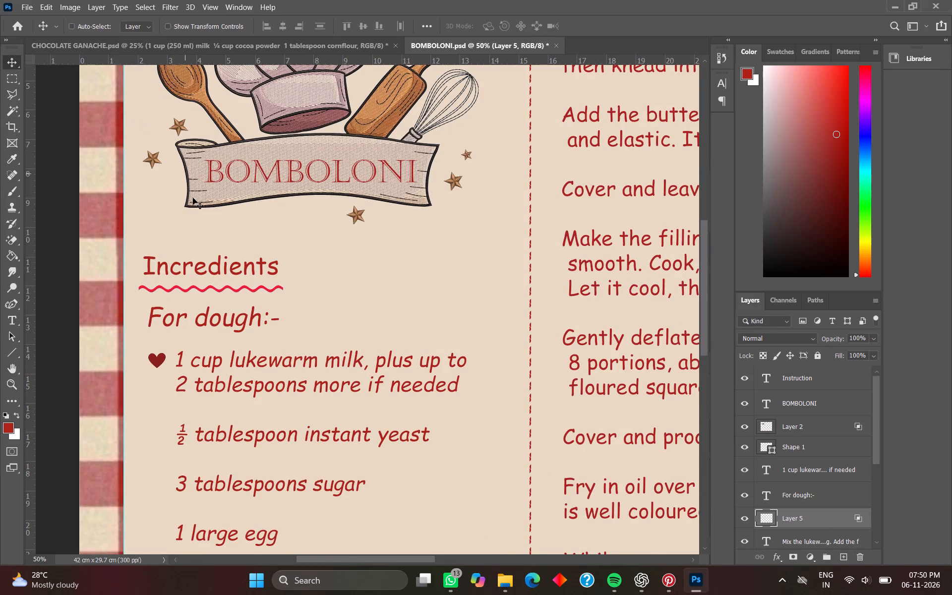
{"action": "left_click_drag", "start_coordinate": [832, 518], "coordinate": [823, 365]}
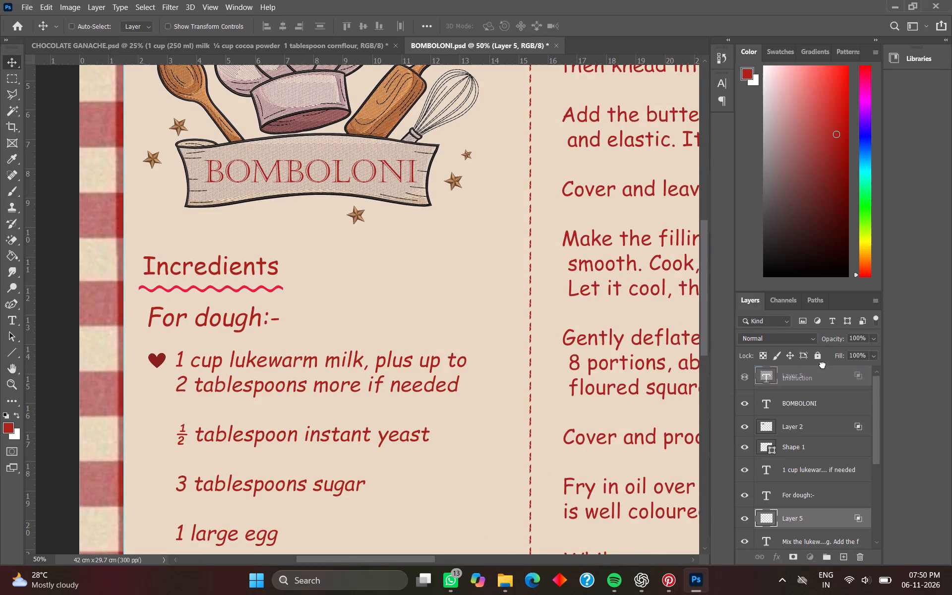
{"action": "left_click_drag", "start_coordinate": [823, 365], "coordinate": [824, 374]}
Duplicate the heart layer and place the copy as a bullet before "½ tablespoon instant yeast".
{"action": "right_click", "coordinate": [814, 376]}
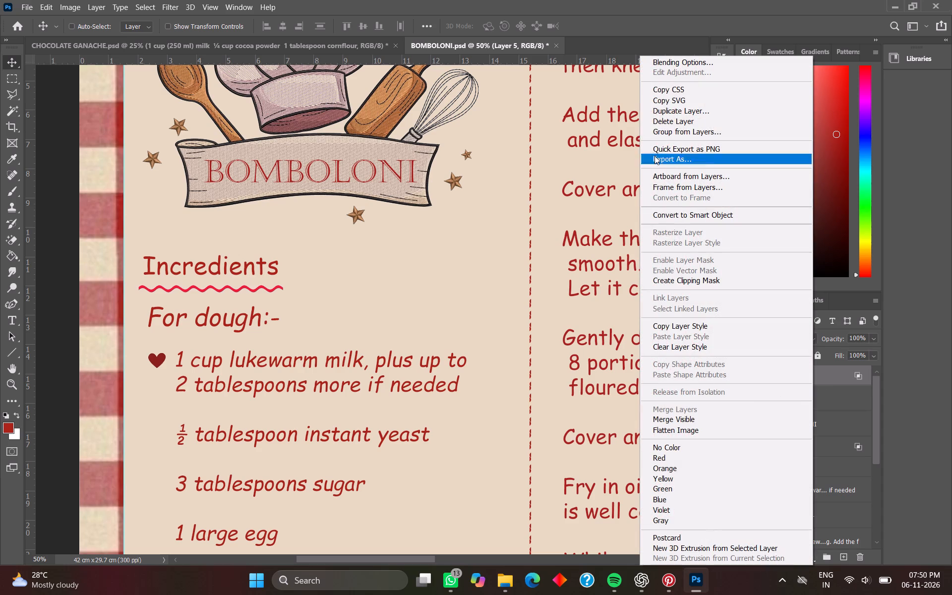
{"action": "left_click", "coordinate": [681, 111]}
{"action": "left_click", "coordinate": [592, 152]}
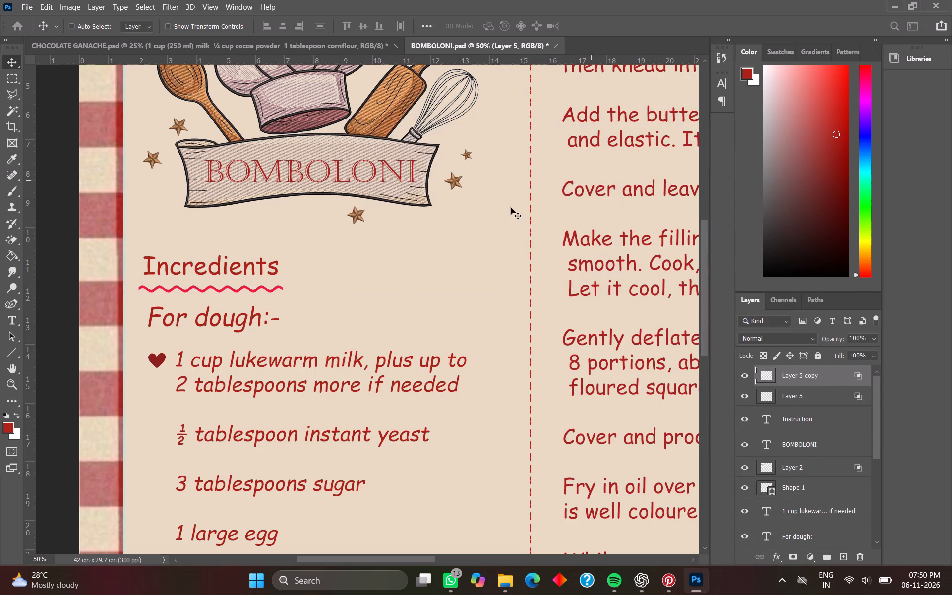
{"action": "left_click_drag", "start_coordinate": [159, 357], "coordinate": [158, 426]}
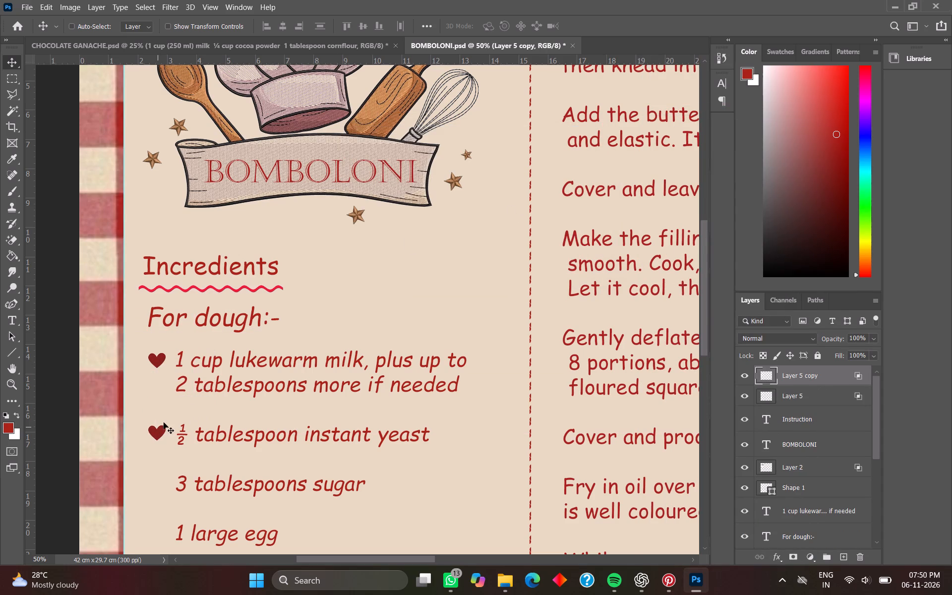
Duplicate the heart layer and place the copy as a bullet before "3 tablespoons sugar", in line with the hearts above.
{"action": "right_click", "coordinate": [815, 371]}
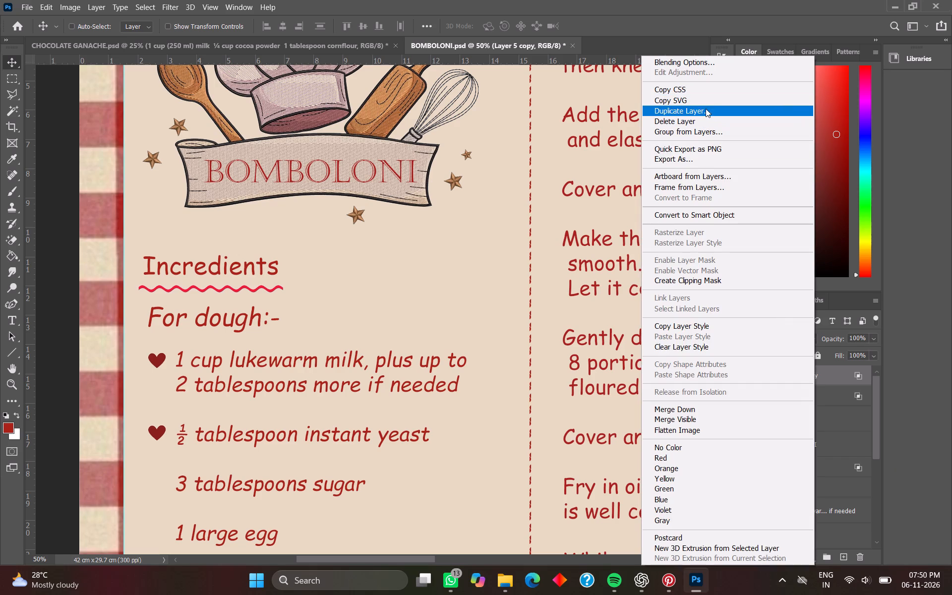
{"action": "left_click", "coordinate": [706, 109]}
{"action": "left_click", "coordinate": [575, 157]}
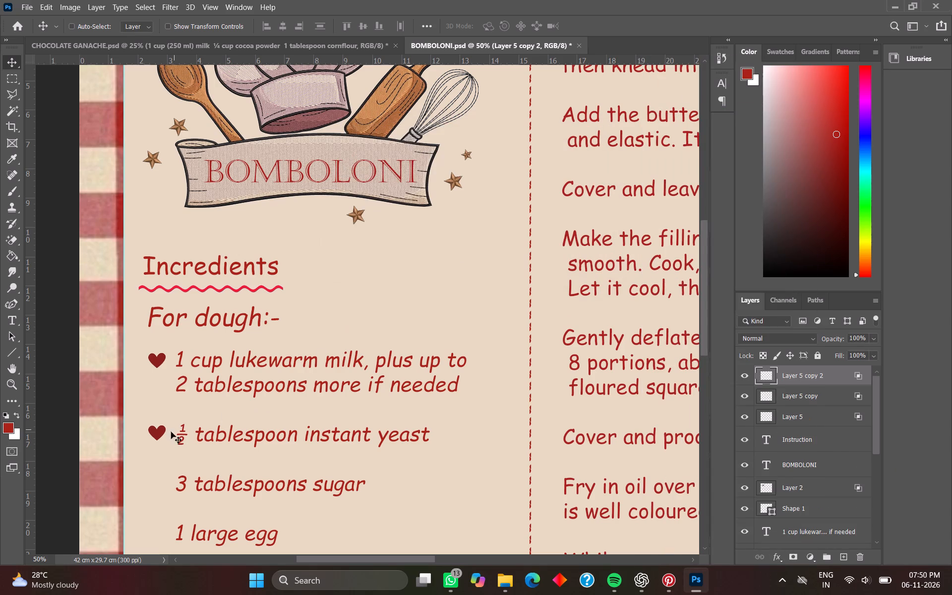
{"action": "left_click_drag", "start_coordinate": [161, 430], "coordinate": [154, 475]}
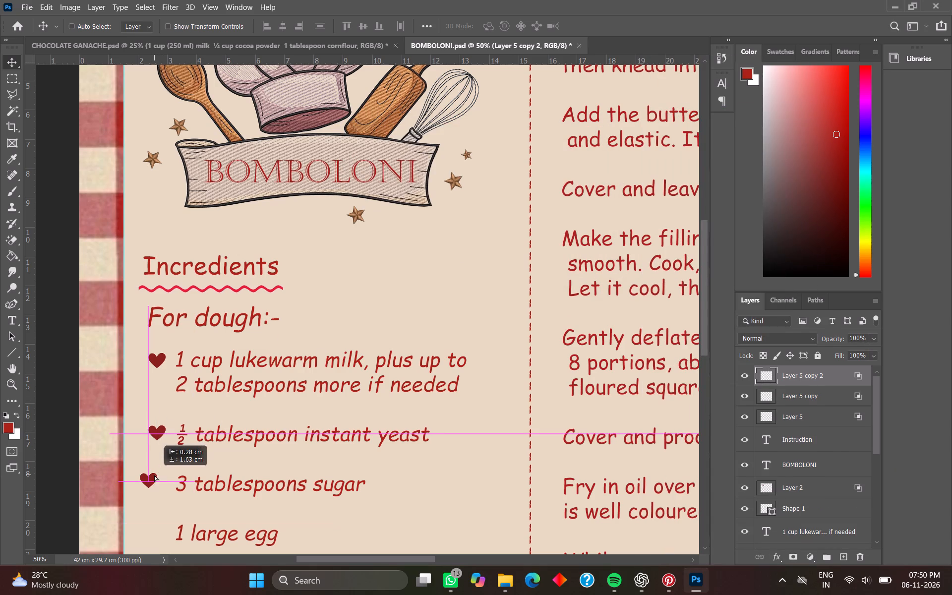
{"action": "left_click_drag", "start_coordinate": [154, 475], "coordinate": [159, 480]}
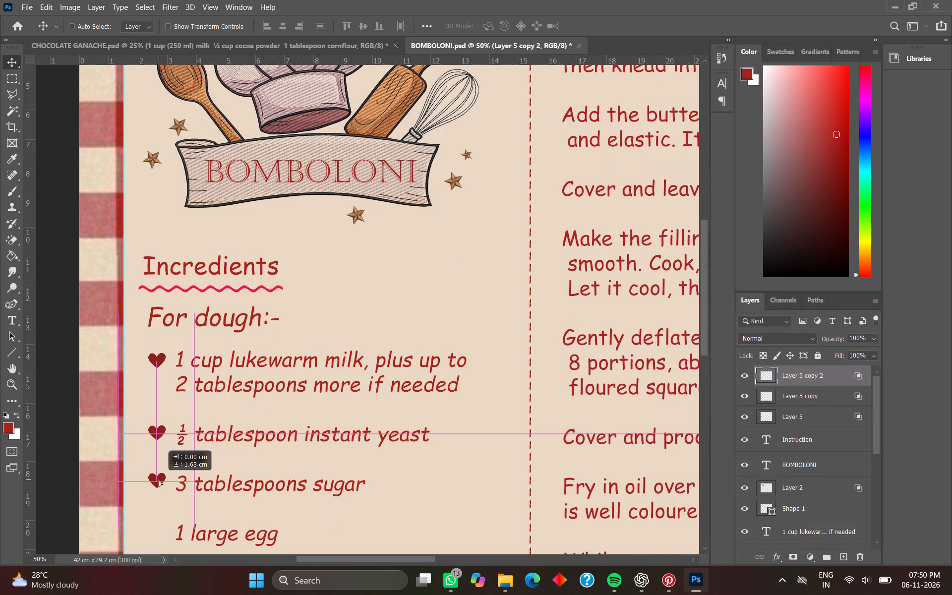
{"action": "left_click_drag", "start_coordinate": [159, 480], "coordinate": [159, 477]}
Duplicate the sugar line's heart layer and place the copy as an aligned bullet before "1 large egg".
{"action": "key", "text": "ctrl+plus"}
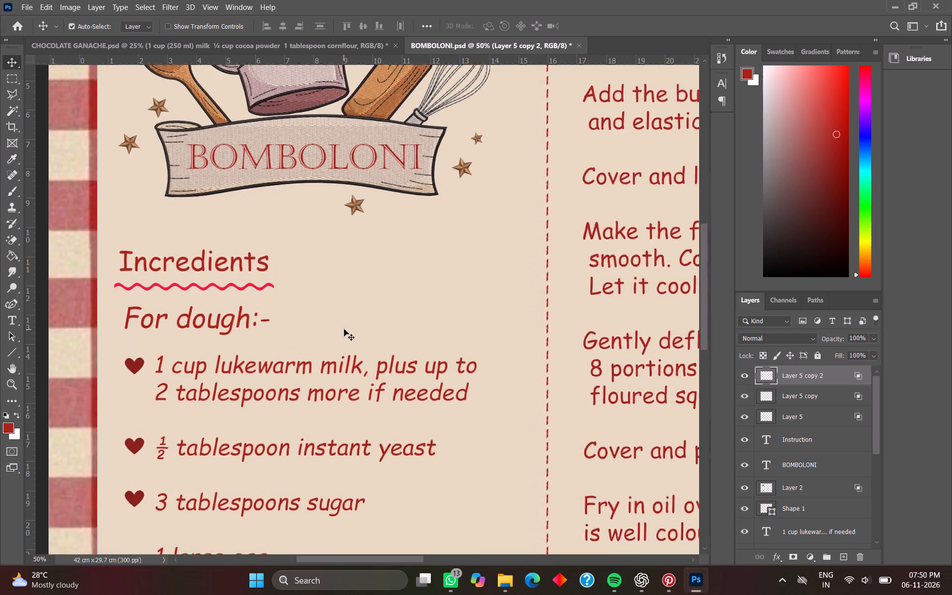
{"action": "scroll", "coordinate": [244, 384], "scroll_direction": "up", "scroll_amount": 6}
{"action": "scroll", "coordinate": [220, 423], "scroll_direction": "up", "scroll_amount": 6}
{"action": "scroll", "coordinate": [220, 422], "scroll_direction": "down", "scroll_amount": 5}
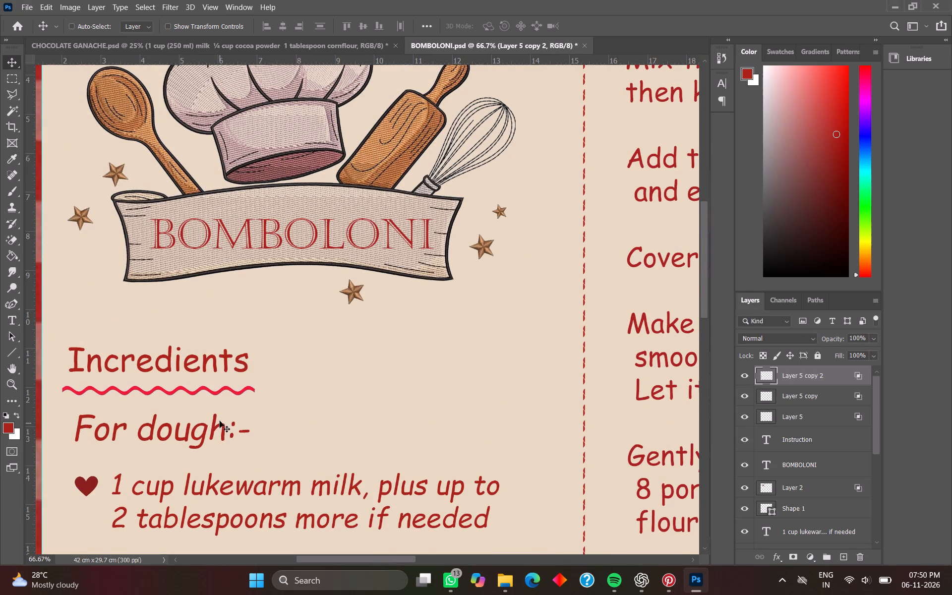
{"action": "scroll", "coordinate": [220, 421], "scroll_direction": "down", "scroll_amount": 15}
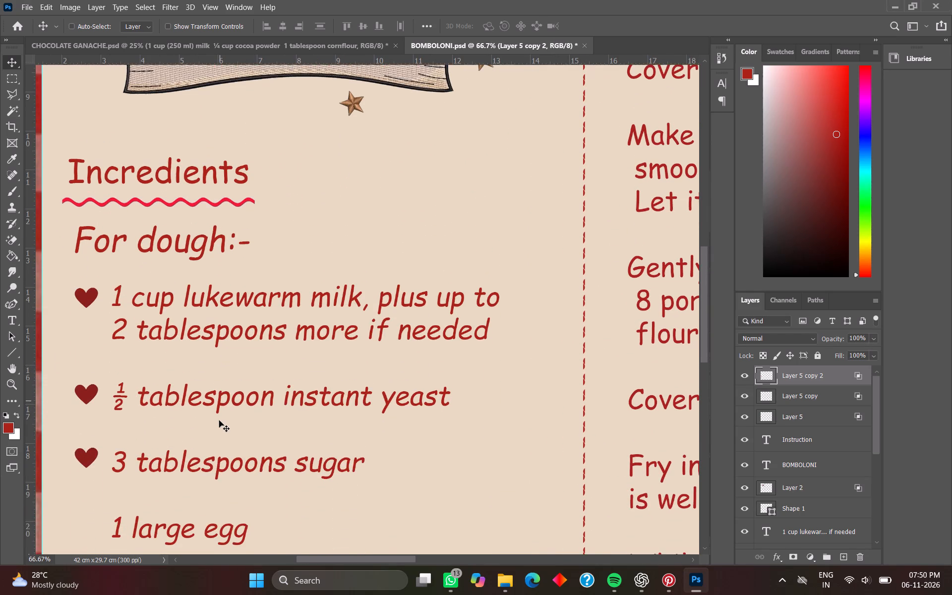
{"action": "scroll", "coordinate": [219, 420], "scroll_direction": "down", "scroll_amount": 8}
{"action": "left_click", "coordinate": [84, 376]}
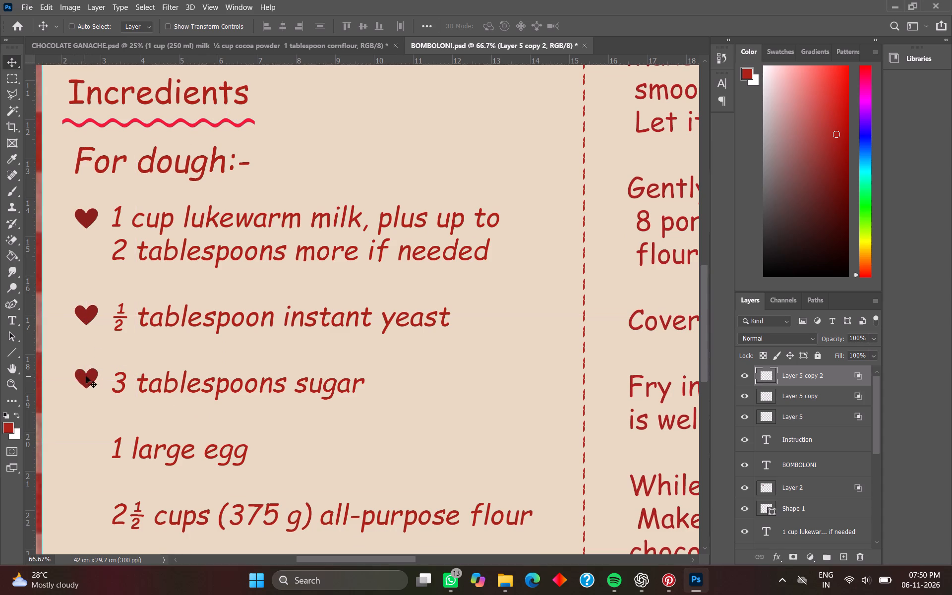
{"action": "right_click", "coordinate": [800, 380]}
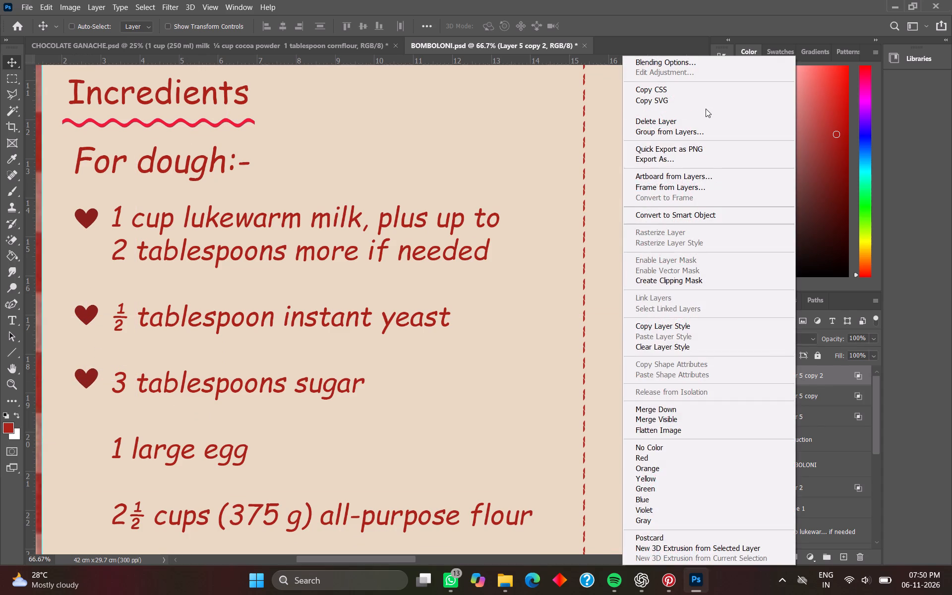
{"action": "left_click", "coordinate": [706, 109]}
{"action": "left_click", "coordinate": [588, 160]}
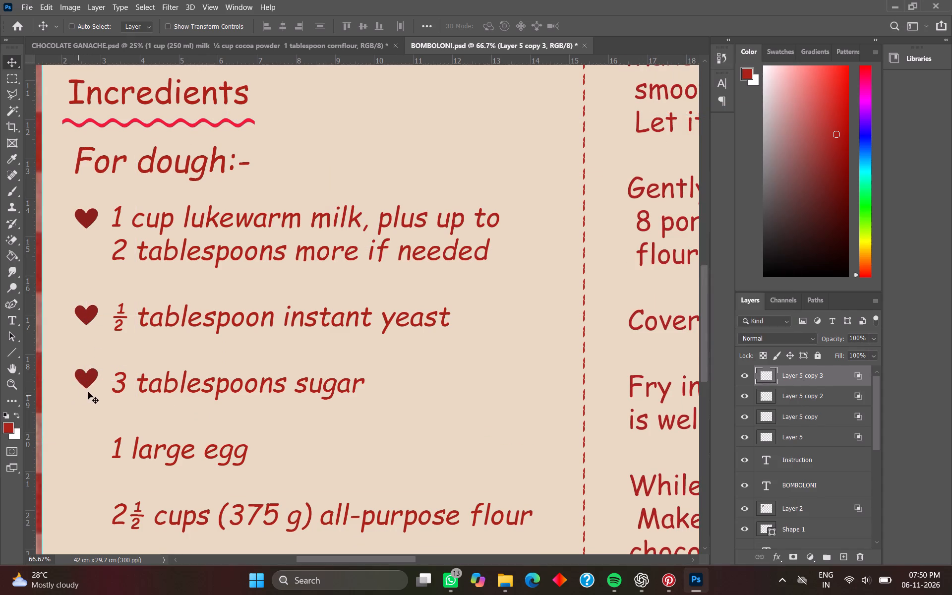
{"action": "left_click_drag", "start_coordinate": [84, 380], "coordinate": [83, 446]}
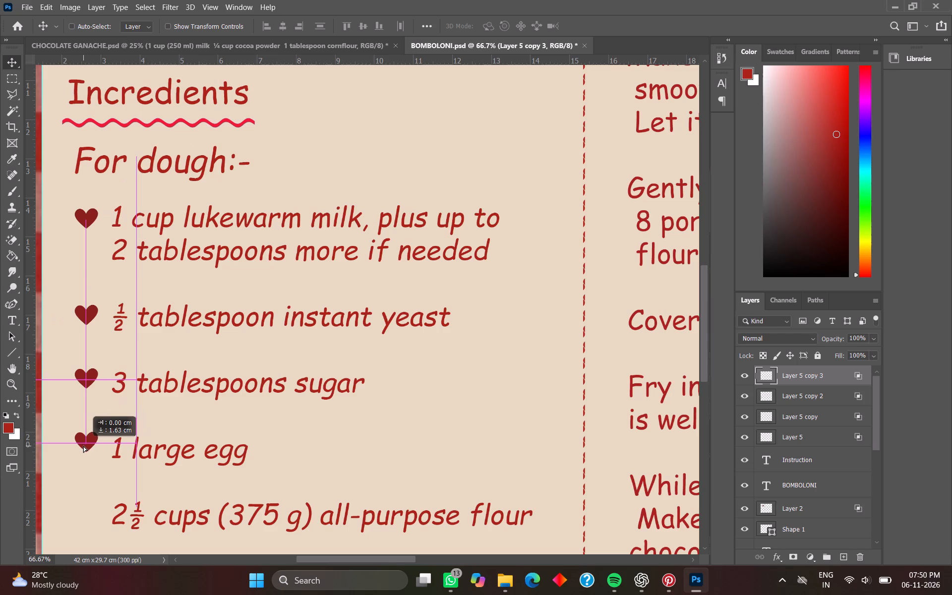
{"action": "left_click_drag", "start_coordinate": [83, 446], "coordinate": [83, 450]}
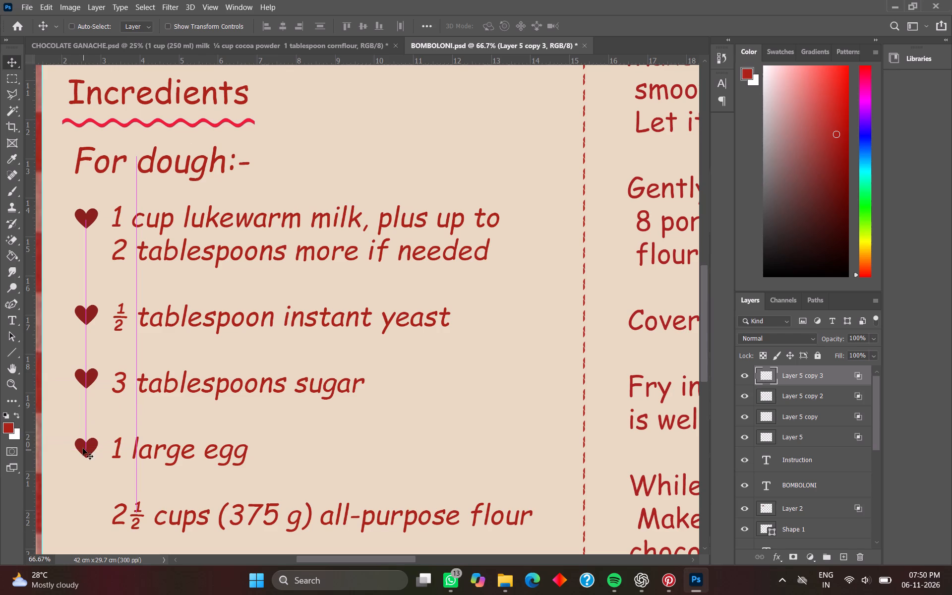
Duplicate the egg line's heart layer and place the copy as a bullet before "2½ cups (375 g) all-purpose flour".
{"action": "right_click", "coordinate": [799, 380]}
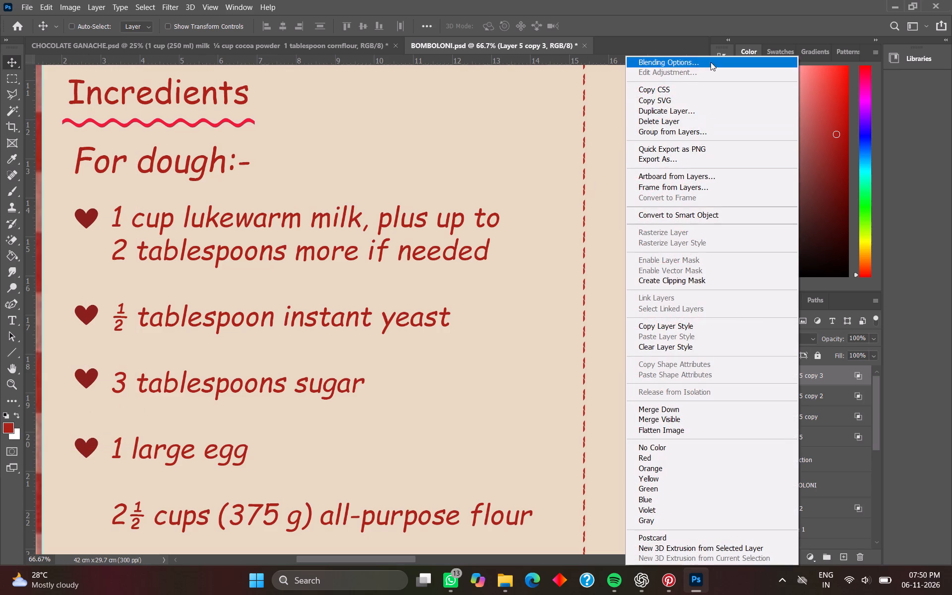
{"action": "left_click", "coordinate": [692, 109]}
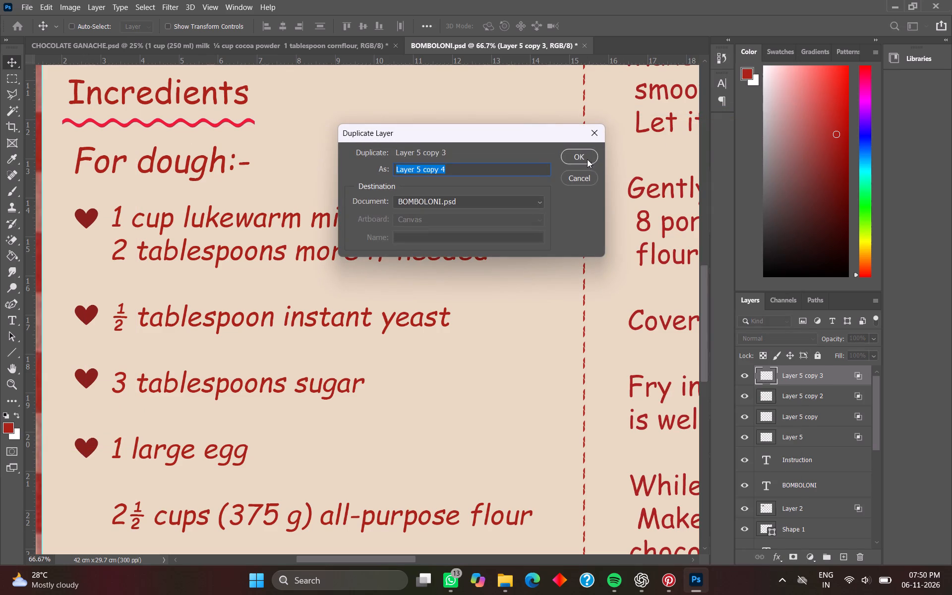
{"action": "left_click", "coordinate": [587, 160]}
{"action": "scroll", "coordinate": [181, 404], "scroll_direction": "down", "scroll_amount": 10}
{"action": "scroll", "coordinate": [145, 381], "scroll_direction": "down", "scroll_amount": 3}
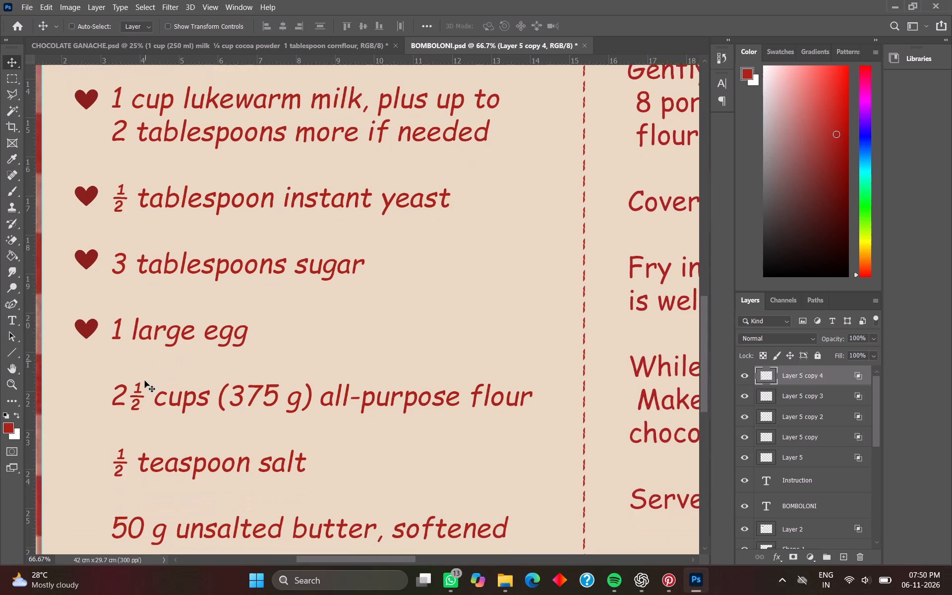
{"action": "scroll", "coordinate": [95, 308], "scroll_direction": "down", "scroll_amount": 7}
{"action": "left_click_drag", "start_coordinate": [88, 252], "coordinate": [87, 280]}
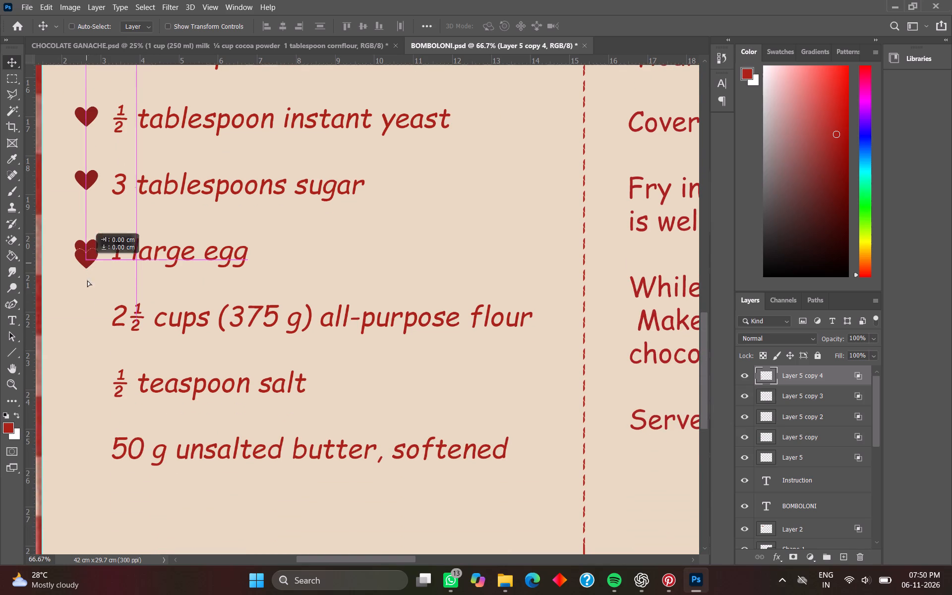
{"action": "left_click_drag", "start_coordinate": [87, 280], "coordinate": [83, 318]}
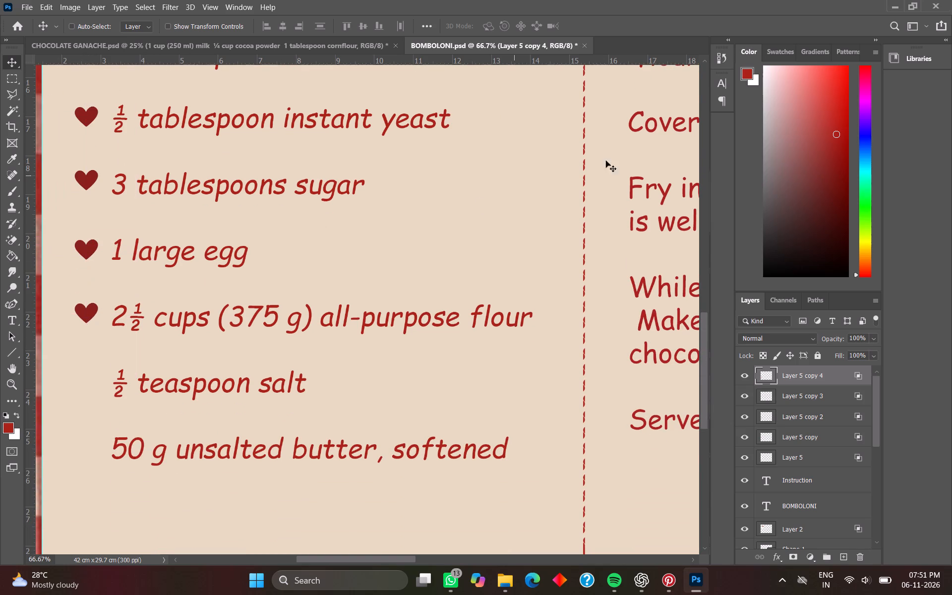
Duplicate the flour line's heart layer and place the copy as a bullet before "½ teaspoon salt".
{"action": "right_click", "coordinate": [813, 375]}
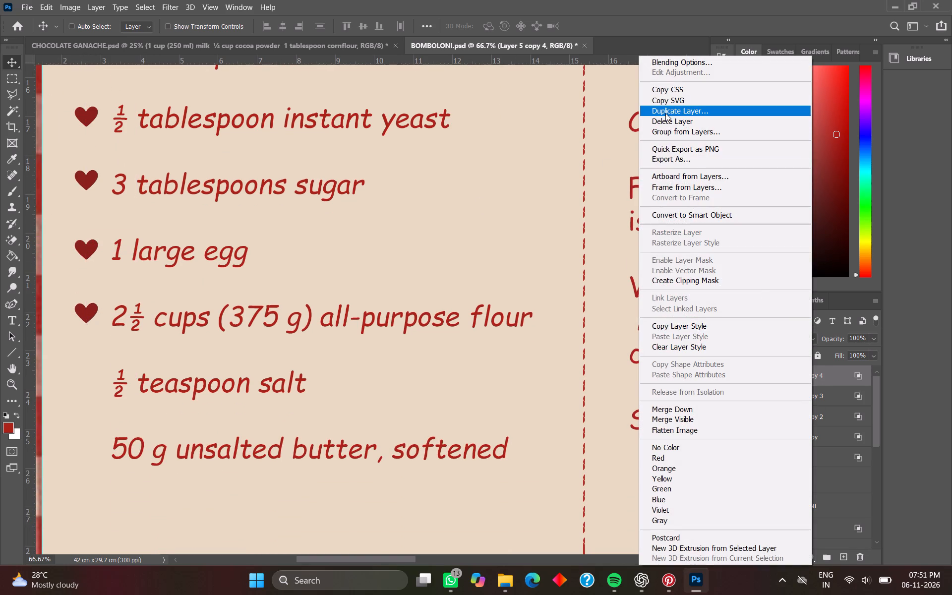
{"action": "left_click", "coordinate": [666, 110]}
{"action": "left_click", "coordinate": [576, 153]}
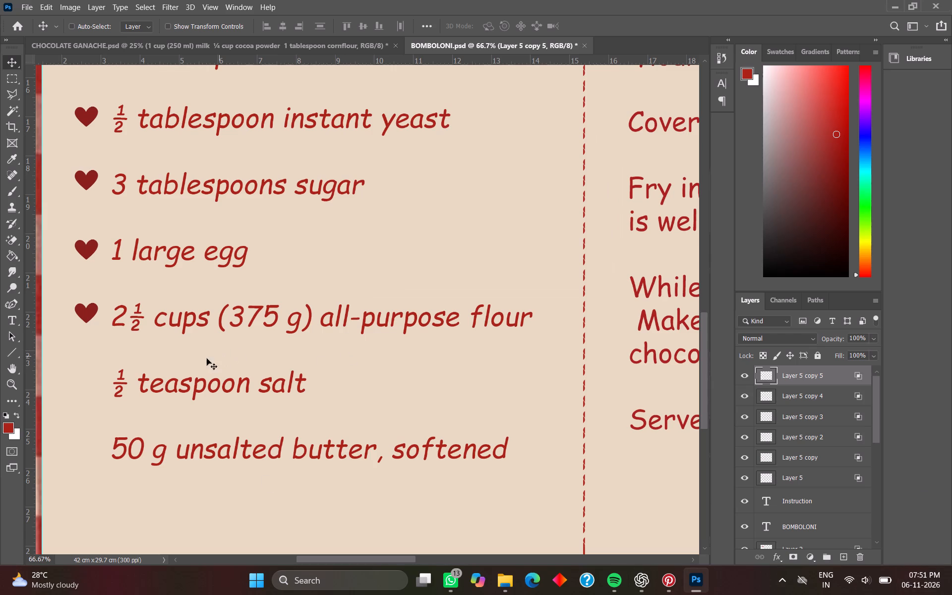
{"action": "left_click_drag", "start_coordinate": [88, 315], "coordinate": [83, 389]}
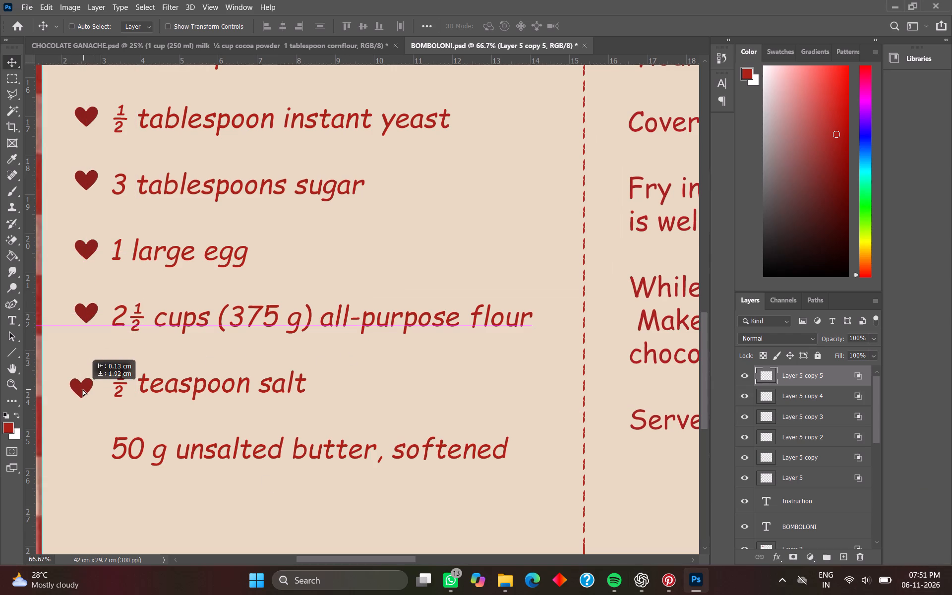
{"action": "left_click_drag", "start_coordinate": [83, 389], "coordinate": [87, 383]}
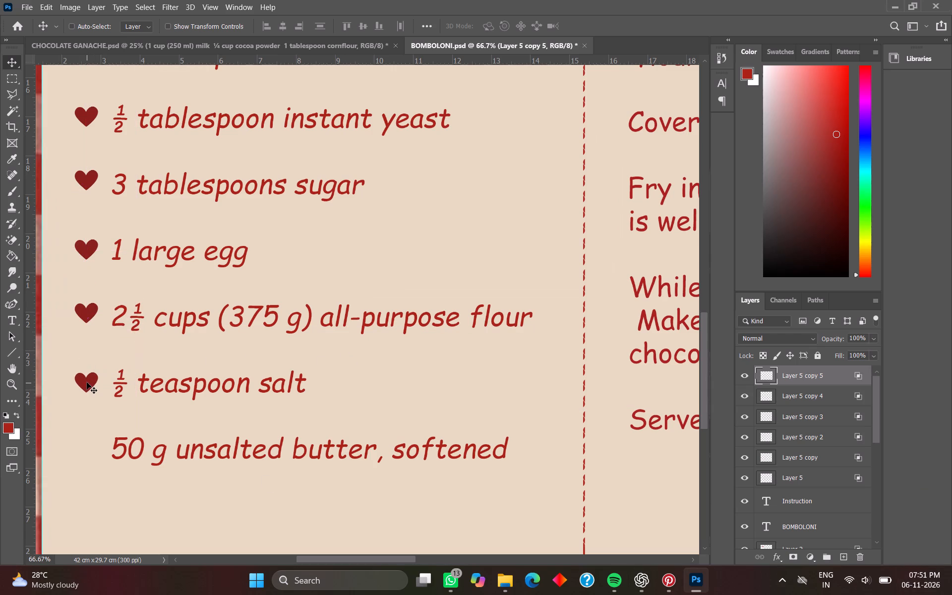
Duplicate the salt line's heart layer and place the copy as a bullet before "50 g unsalted butter, softened".
{"action": "right_click", "coordinate": [824, 373]}
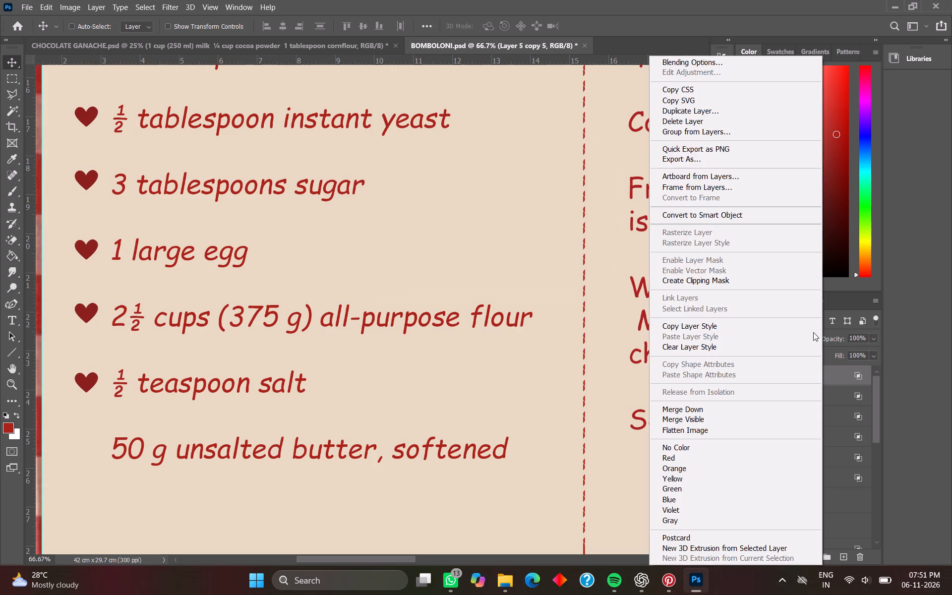
{"action": "left_click", "coordinate": [689, 111]}
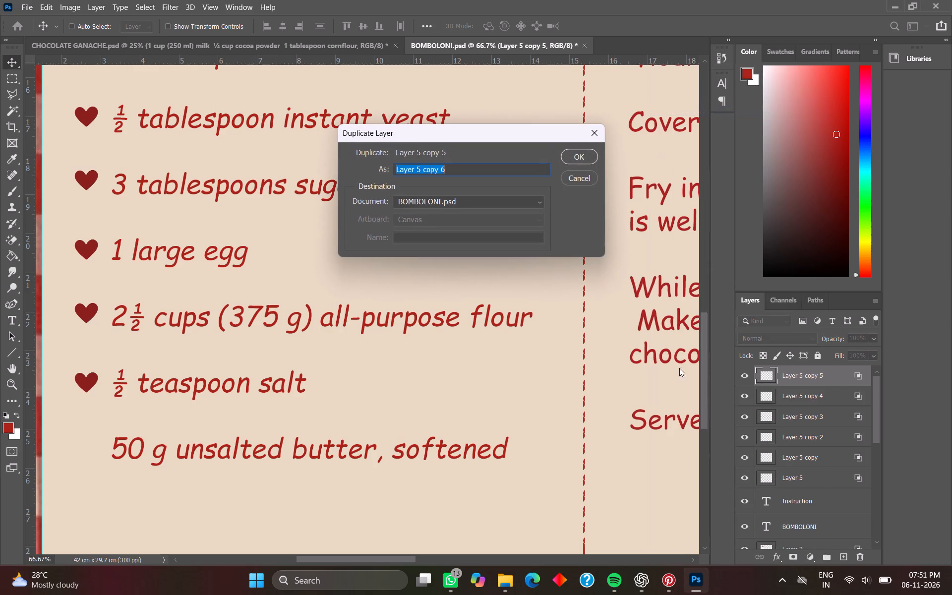
{"action": "left_click", "coordinate": [578, 156]}
{"action": "left_click_drag", "start_coordinate": [89, 384], "coordinate": [89, 385]}
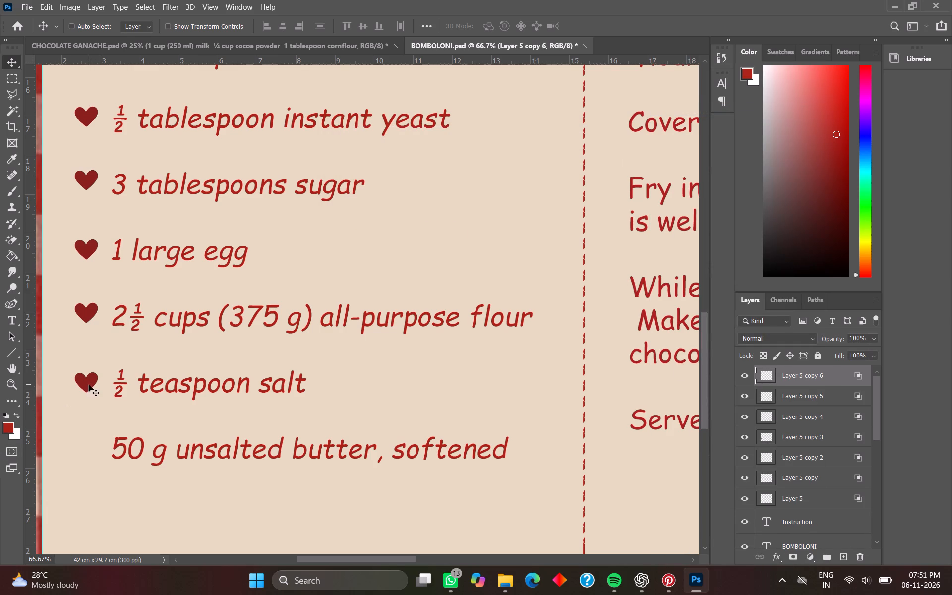
{"action": "left_click_drag", "start_coordinate": [89, 385], "coordinate": [89, 449]}
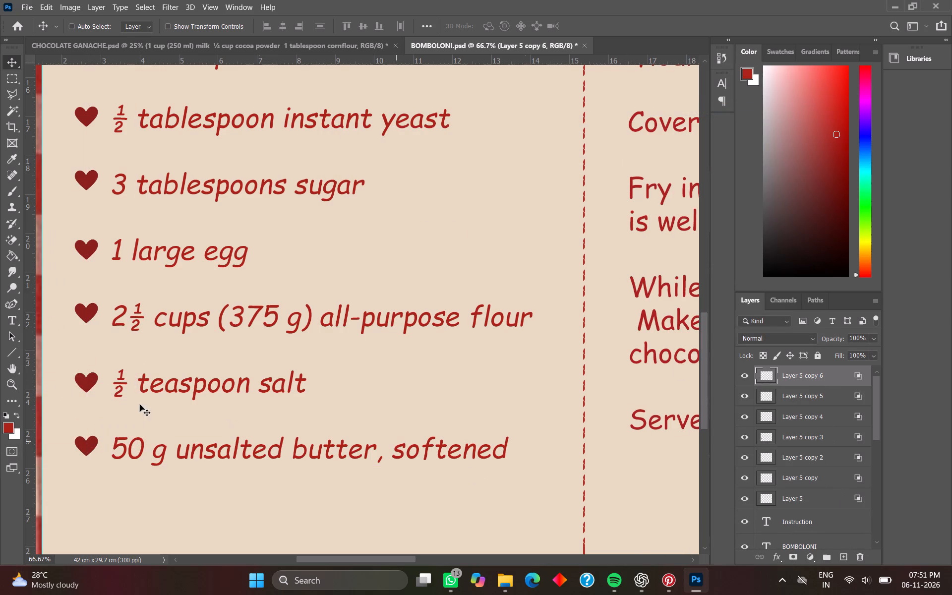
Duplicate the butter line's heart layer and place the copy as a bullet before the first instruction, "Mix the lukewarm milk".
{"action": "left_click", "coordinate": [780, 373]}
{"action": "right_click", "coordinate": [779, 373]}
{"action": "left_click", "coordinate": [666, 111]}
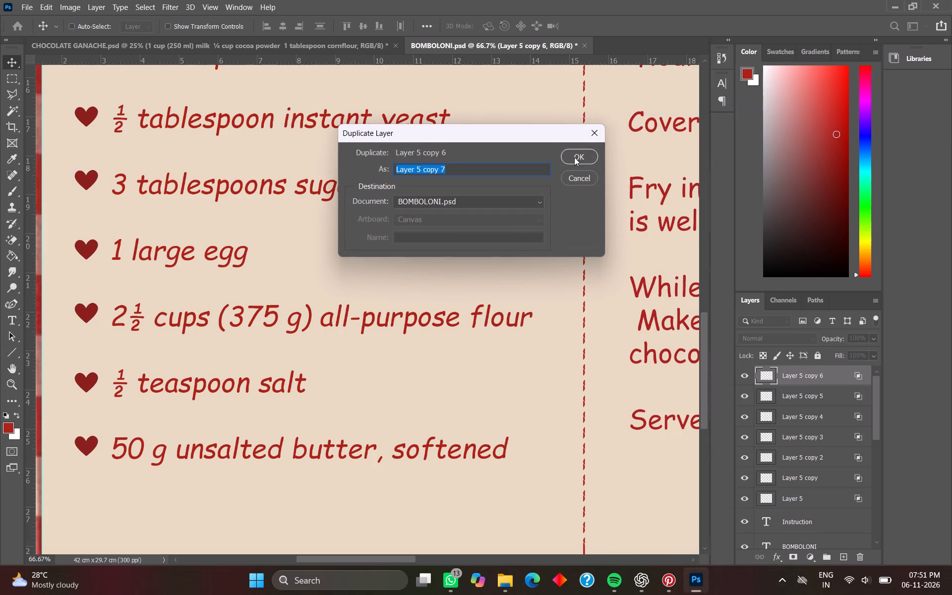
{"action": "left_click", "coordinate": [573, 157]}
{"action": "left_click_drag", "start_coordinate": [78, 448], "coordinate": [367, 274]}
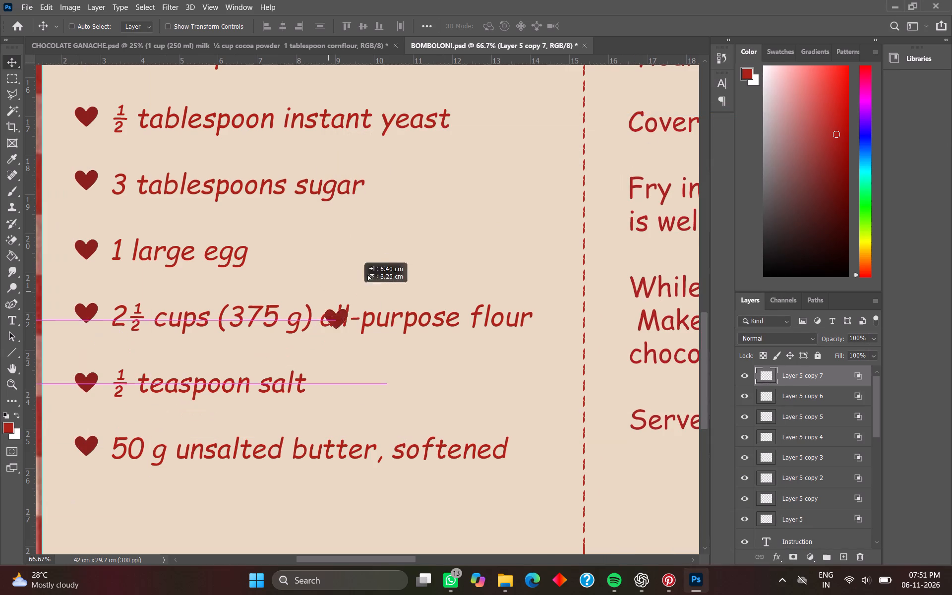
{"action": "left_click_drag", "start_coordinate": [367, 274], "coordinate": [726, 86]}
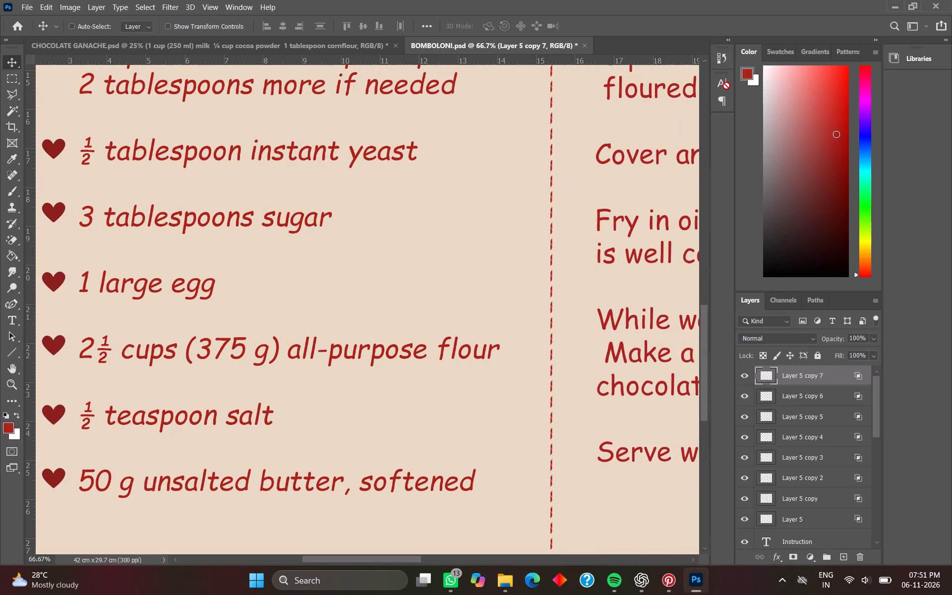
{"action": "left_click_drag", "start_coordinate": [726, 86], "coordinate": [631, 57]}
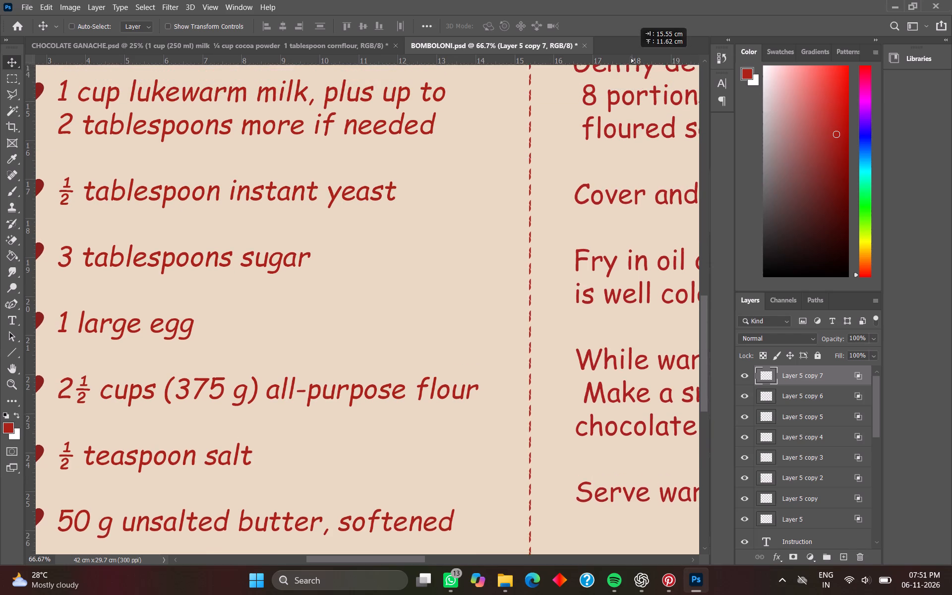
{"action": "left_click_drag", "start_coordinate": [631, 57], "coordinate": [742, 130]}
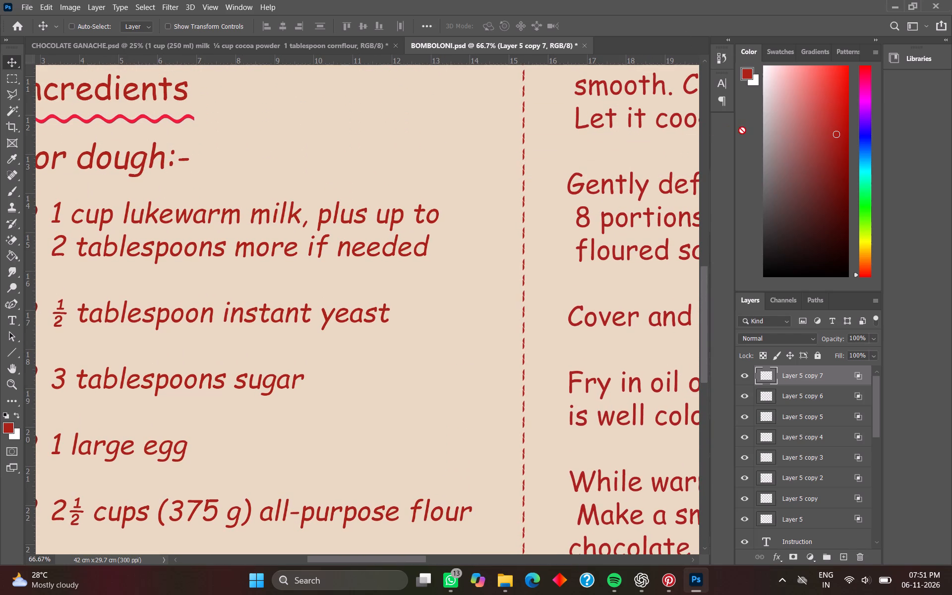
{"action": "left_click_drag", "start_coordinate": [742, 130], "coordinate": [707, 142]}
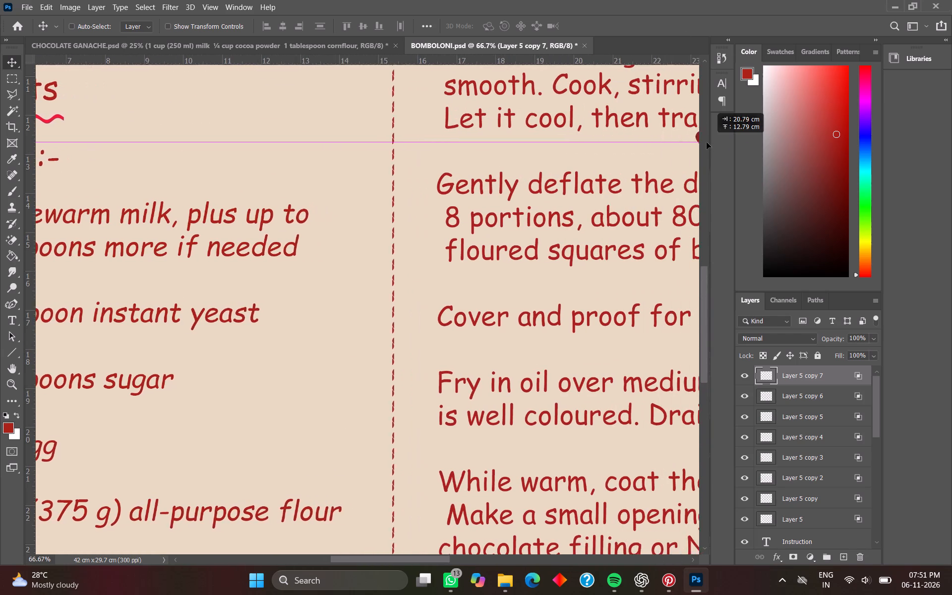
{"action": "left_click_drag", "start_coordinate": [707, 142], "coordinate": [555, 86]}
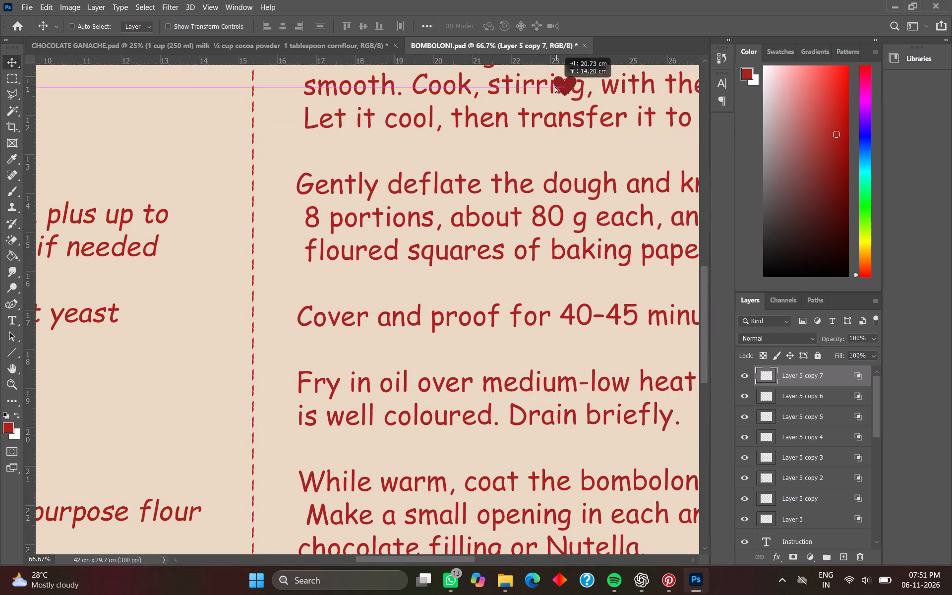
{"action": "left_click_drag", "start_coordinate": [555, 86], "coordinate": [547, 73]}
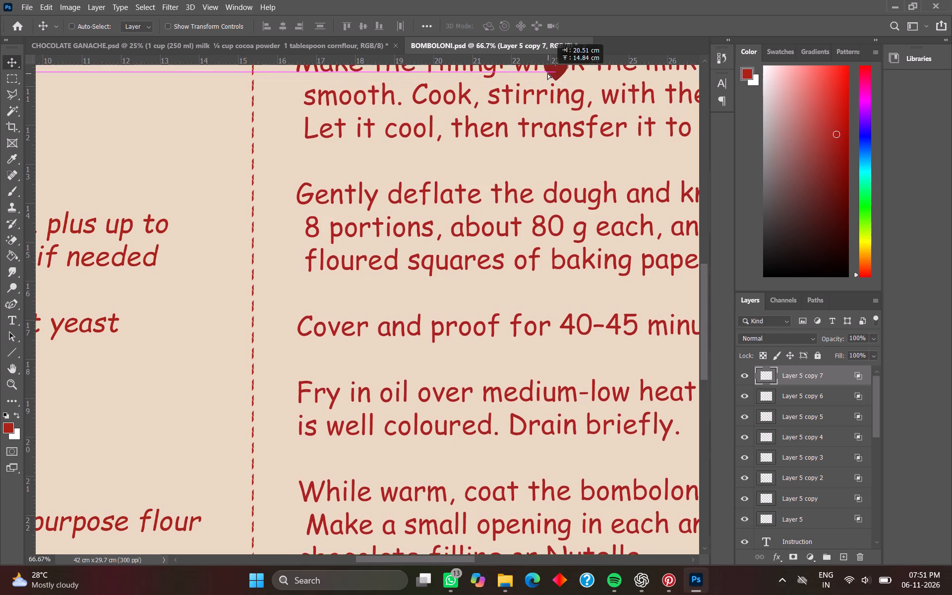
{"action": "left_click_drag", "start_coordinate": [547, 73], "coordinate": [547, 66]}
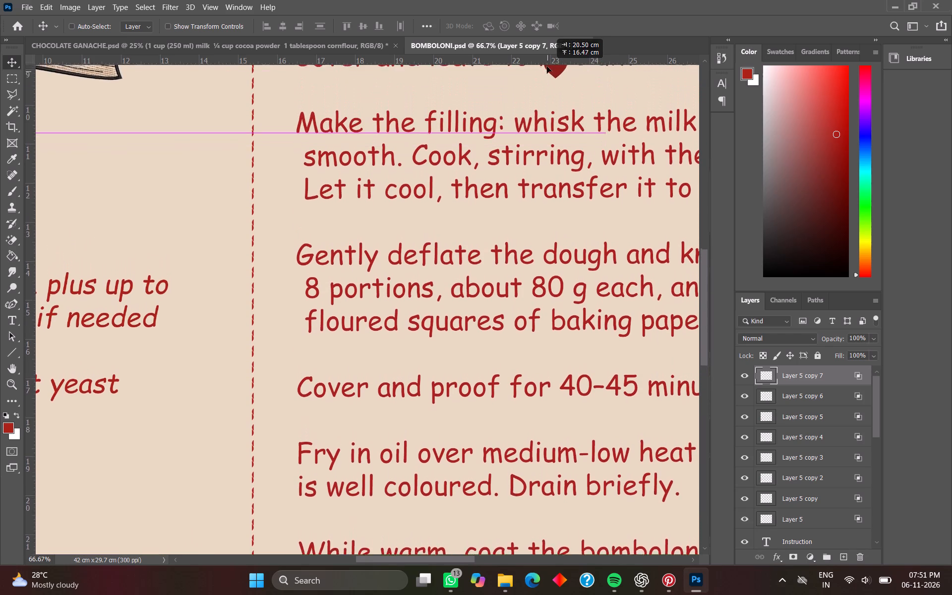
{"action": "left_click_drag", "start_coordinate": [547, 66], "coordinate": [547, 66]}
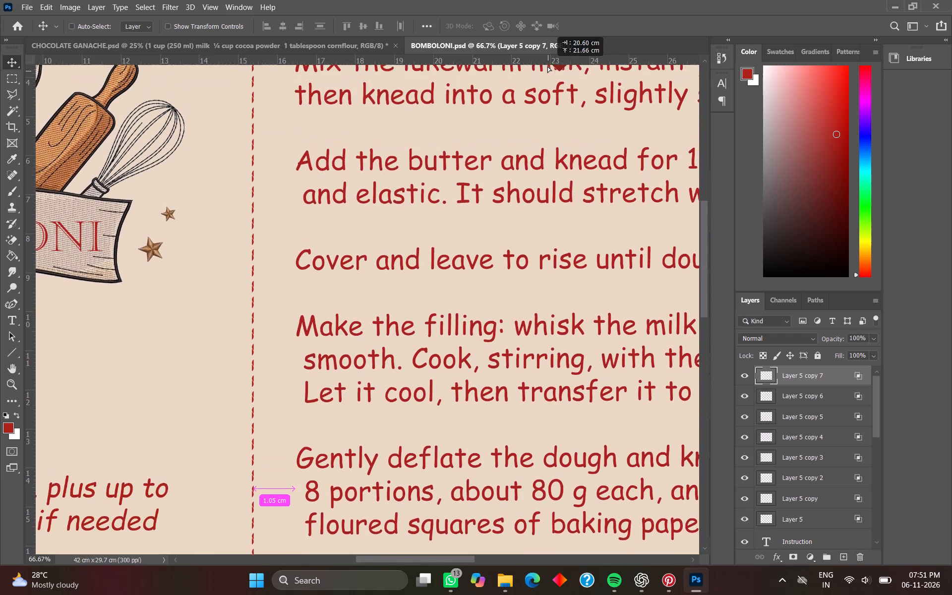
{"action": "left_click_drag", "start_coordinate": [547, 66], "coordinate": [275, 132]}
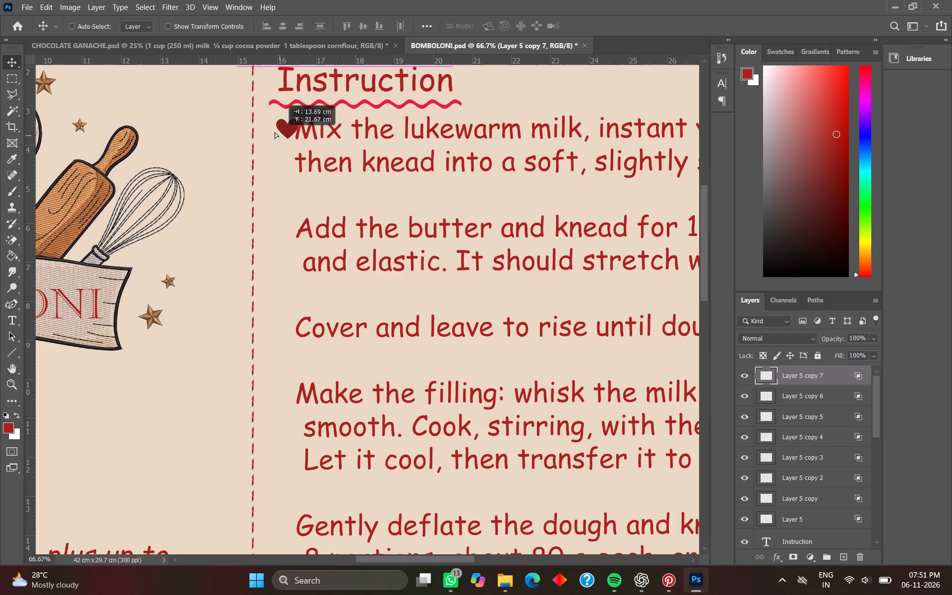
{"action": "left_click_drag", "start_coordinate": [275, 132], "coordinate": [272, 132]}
Open the recent file CHEESECAKE.psd and compare its heart bullets and layout with the whole Bomboloni card.
{"action": "key", "text": "ctrl+minus"}
{"action": "key", "text": "ctrl+minus"}
{"action": "key", "text": "ctrl+minus"}
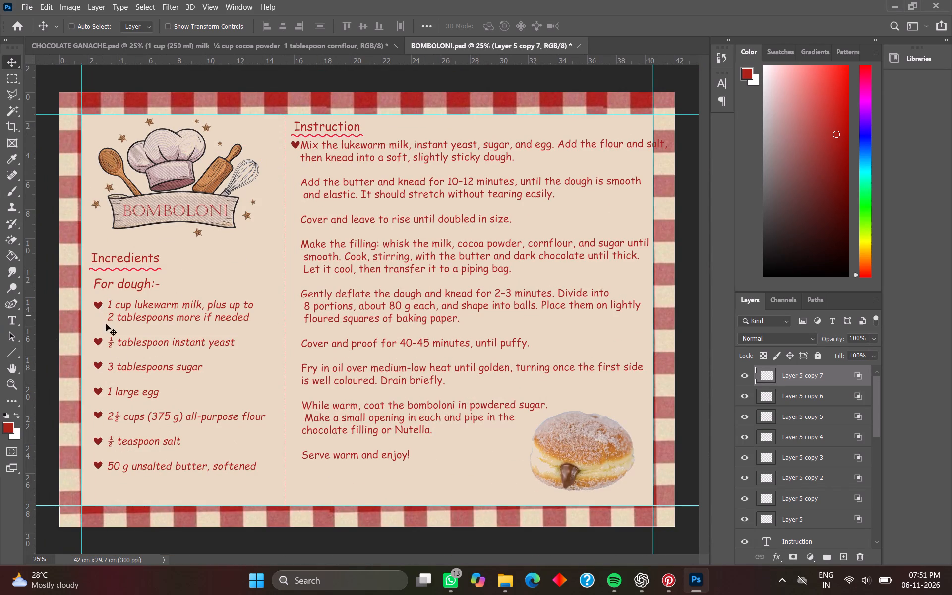
{"action": "left_click", "coordinate": [14, 20]}
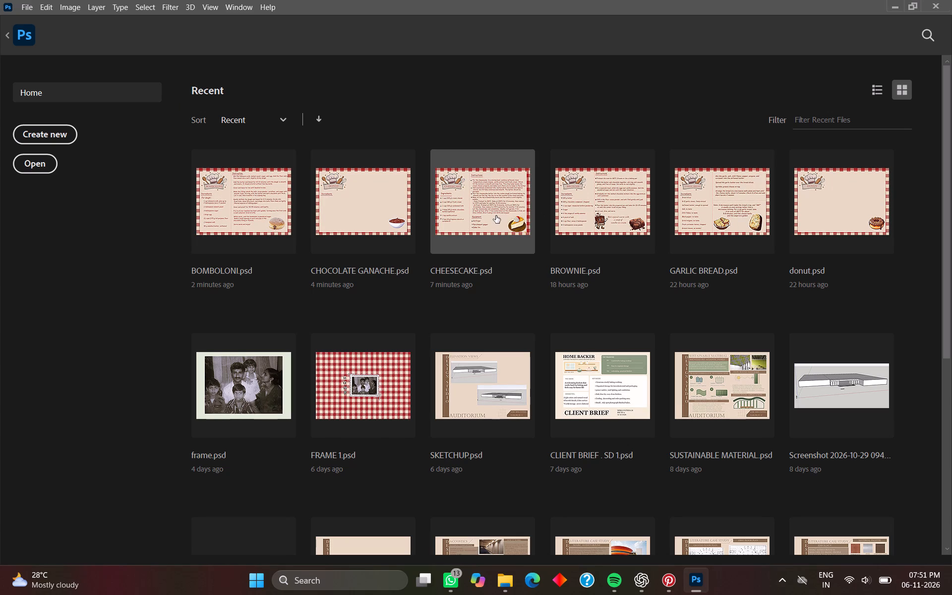
{"action": "double_click", "coordinate": [496, 215]}
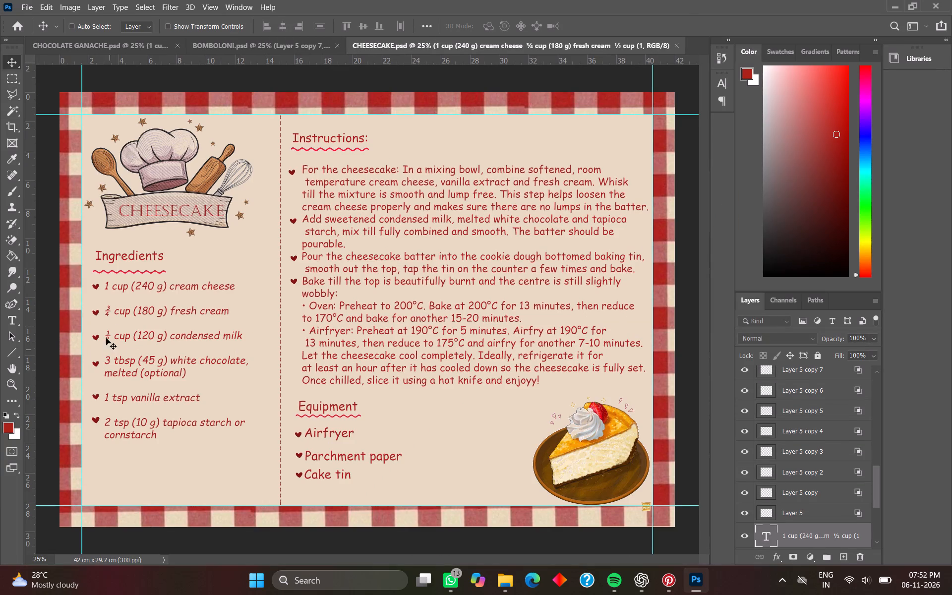
{"action": "left_click", "coordinate": [286, 44]}
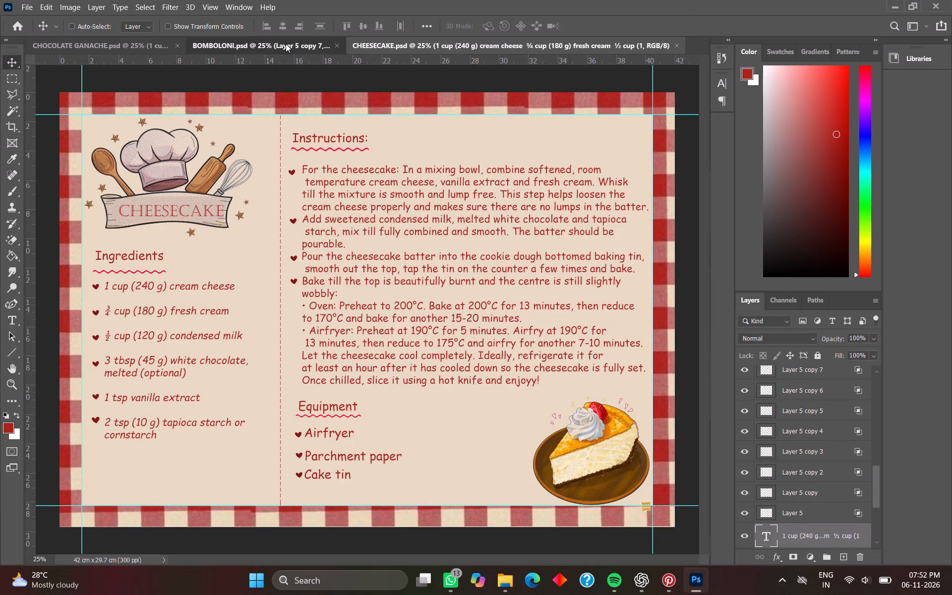
{"action": "left_click", "coordinate": [473, 46]}
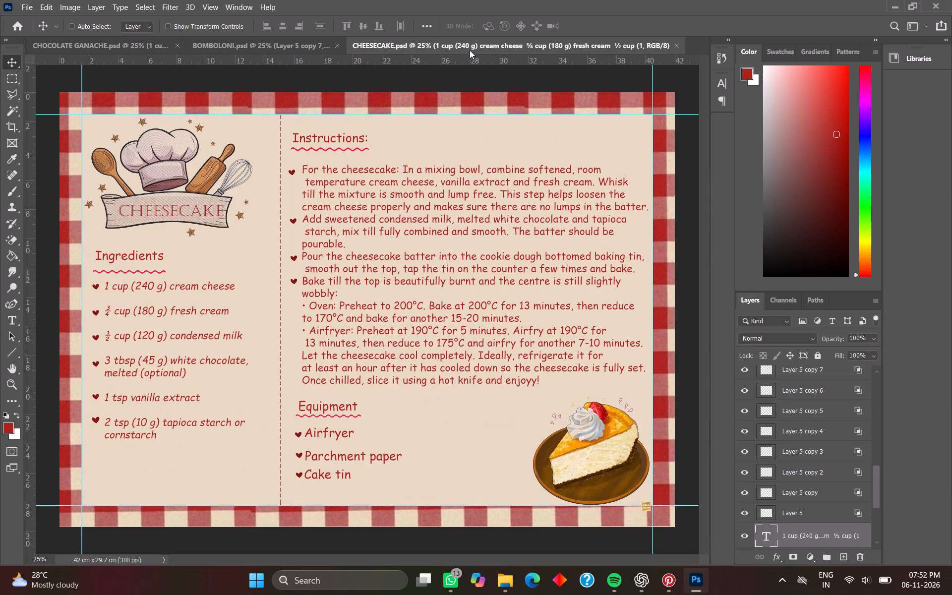
{"action": "left_click", "coordinate": [312, 43]}
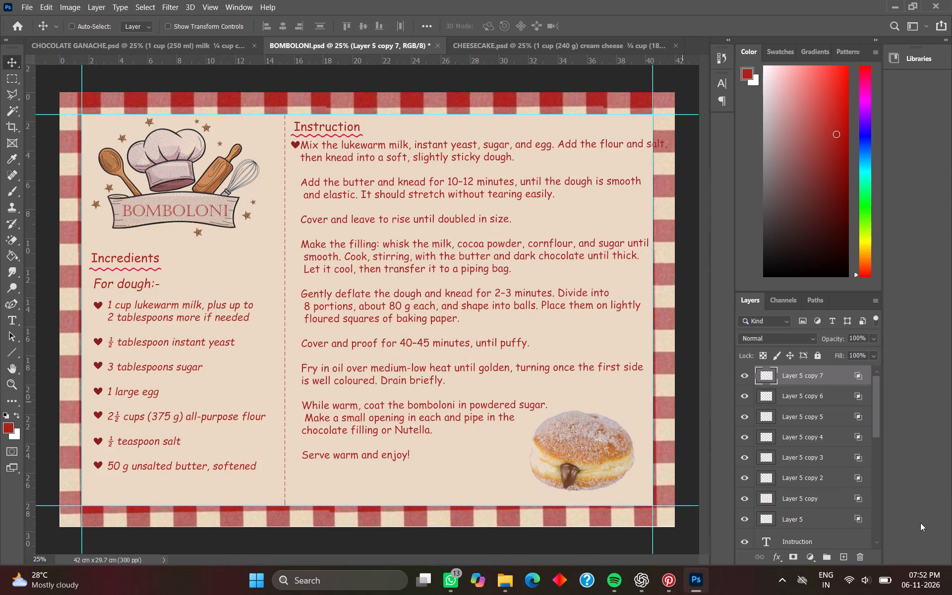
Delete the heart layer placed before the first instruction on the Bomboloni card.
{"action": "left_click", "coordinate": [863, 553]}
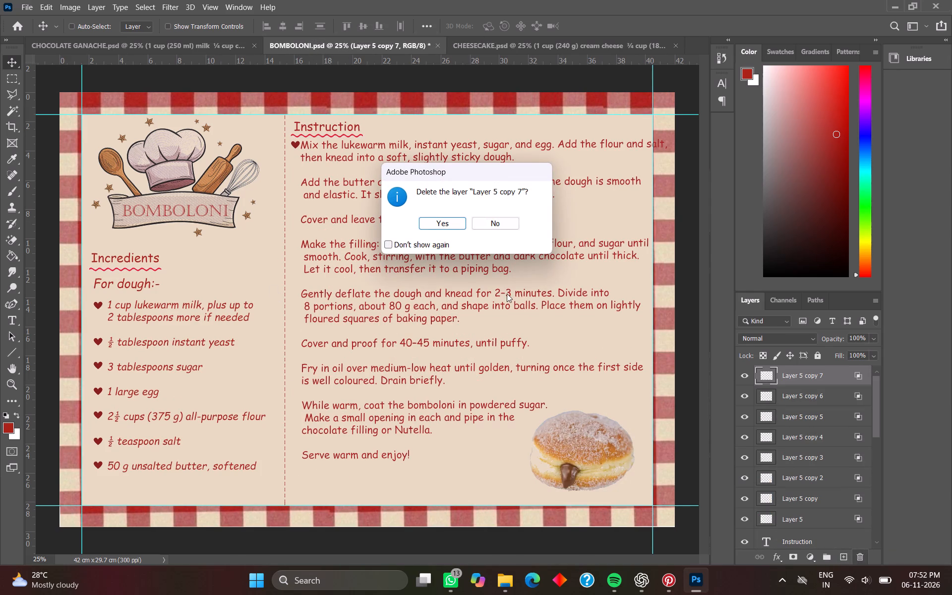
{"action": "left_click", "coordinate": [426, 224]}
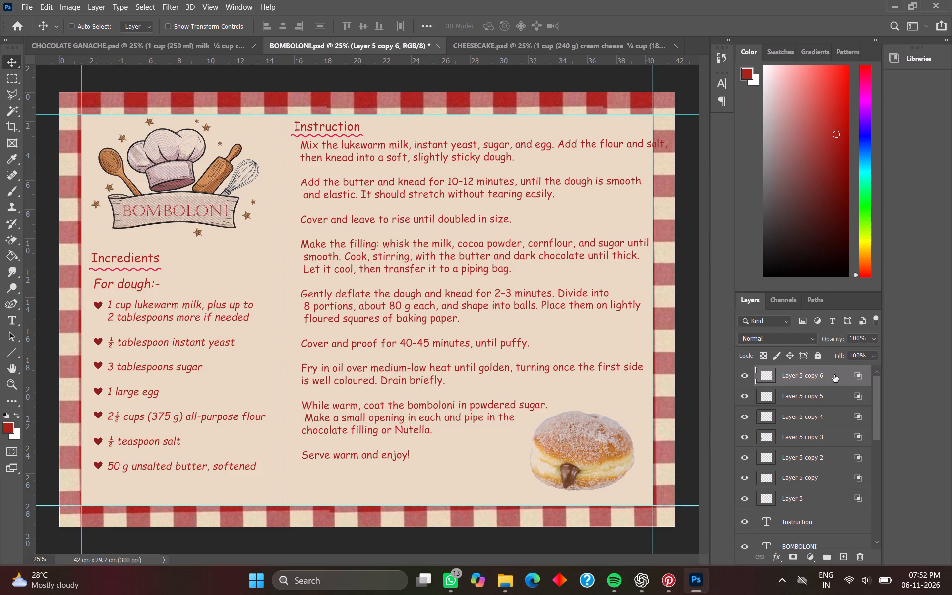
Scale the heart before "50 g unsalted butter, softened" down proportionally to about 81% and keep it centred on its original spot.
{"action": "key", "text": "ctrl+t"}
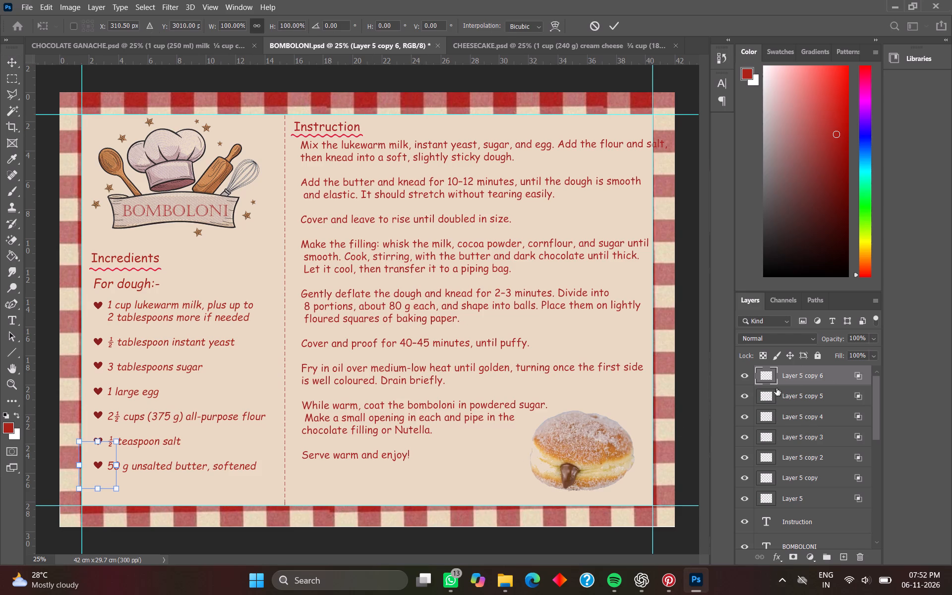
{"action": "left_click_drag", "start_coordinate": [77, 442], "coordinate": [77, 442]}
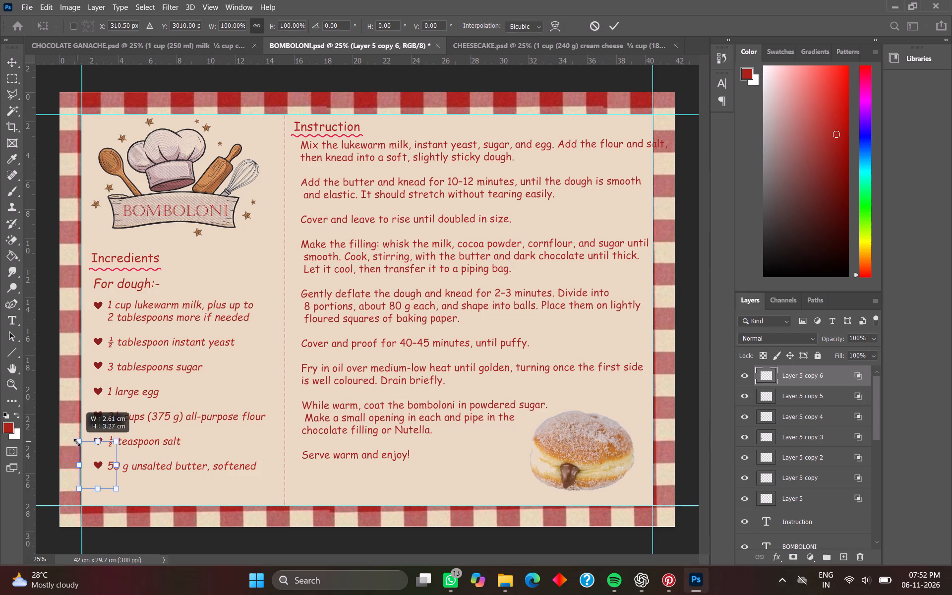
{"action": "left_click_drag", "start_coordinate": [77, 442], "coordinate": [84, 451]}
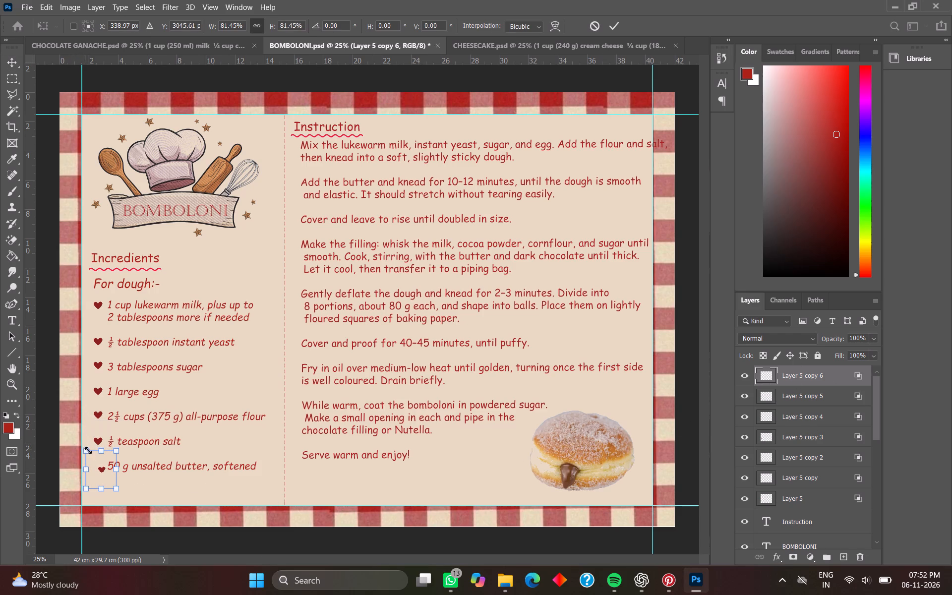
{"action": "left_click", "coordinate": [101, 470]}
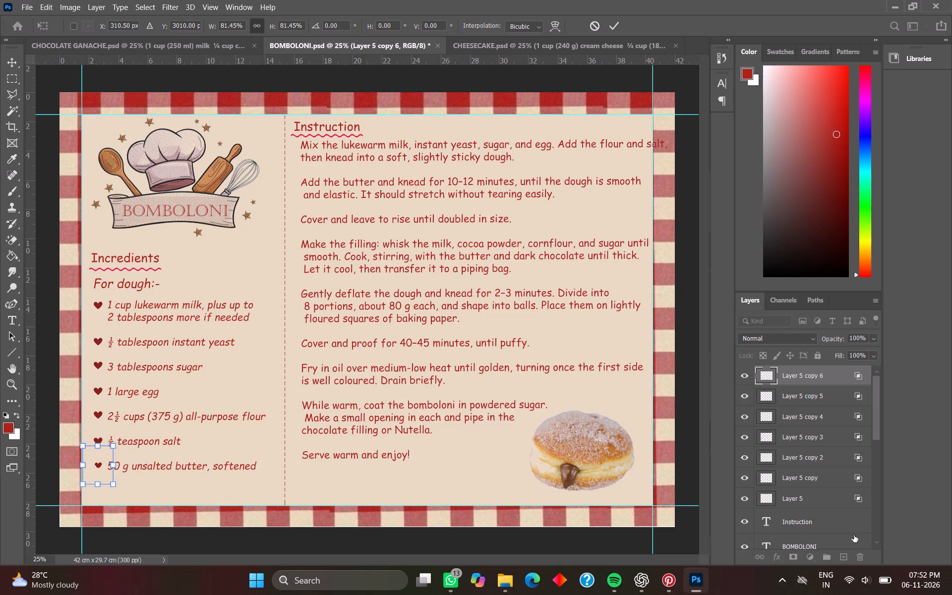
Delete the six full-size heart layers beside the other dough ingredients, keeping only the reduced heart at the butter line.
{"action": "left_click", "coordinate": [810, 391]}
{"action": "left_click", "coordinate": [865, 554]}
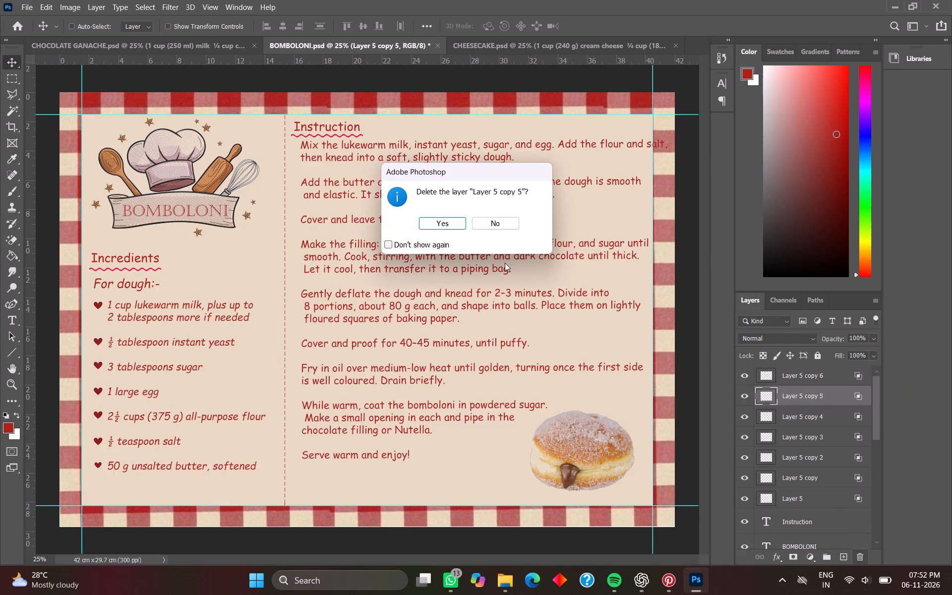
{"action": "left_click", "coordinate": [450, 231]}
{"action": "left_click", "coordinate": [454, 220]}
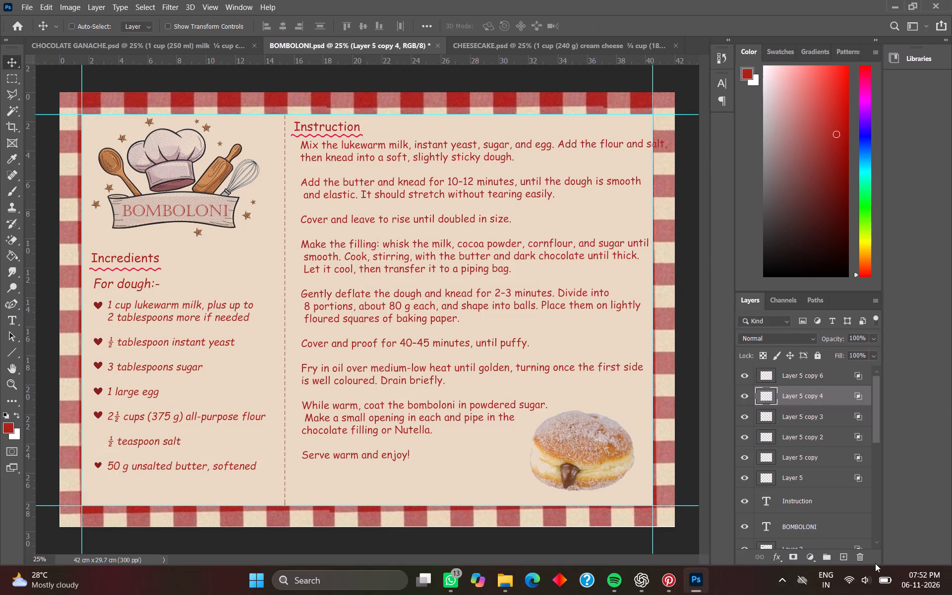
{"action": "left_click", "coordinate": [862, 558]}
{"action": "left_click", "coordinate": [453, 223]}
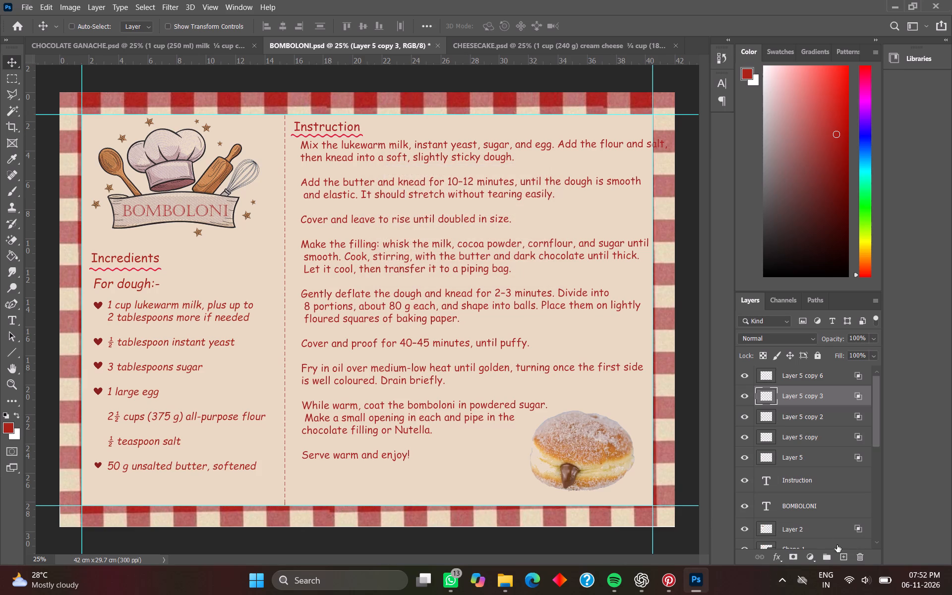
{"action": "left_click", "coordinate": [863, 559]}
{"action": "left_click", "coordinate": [449, 226]}
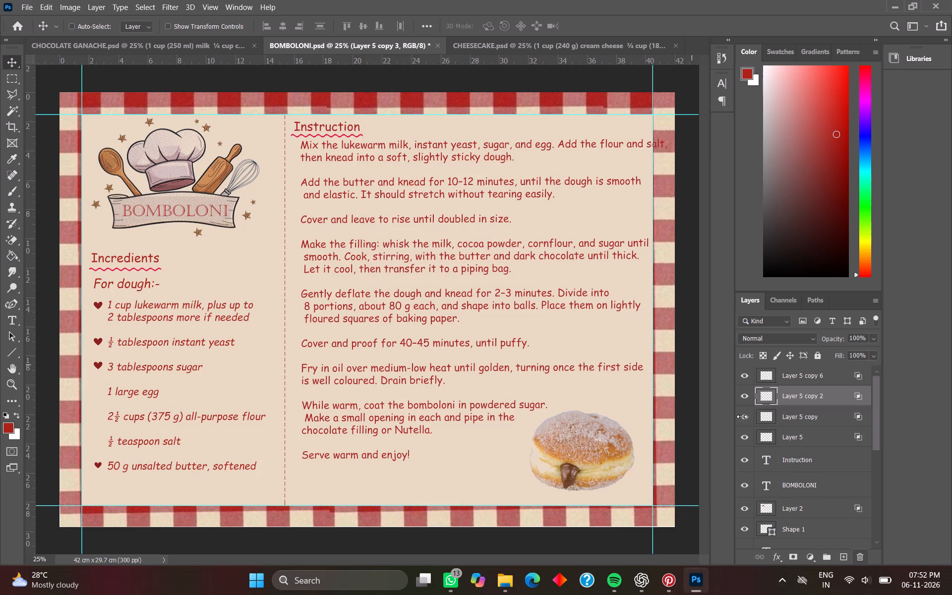
{"action": "left_click", "coordinate": [859, 558]}
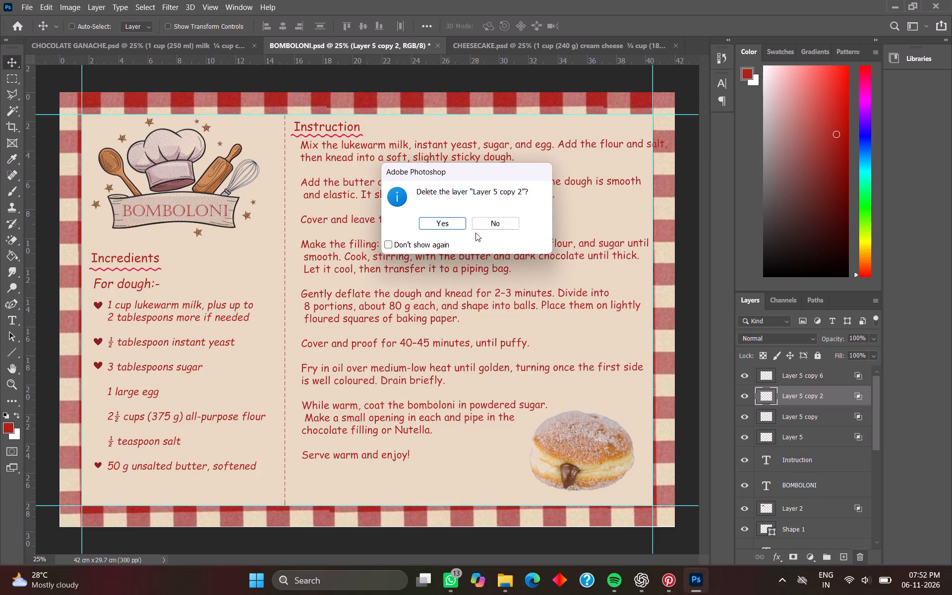
{"action": "left_click", "coordinate": [458, 227]}
{"action": "left_click", "coordinate": [866, 553]}
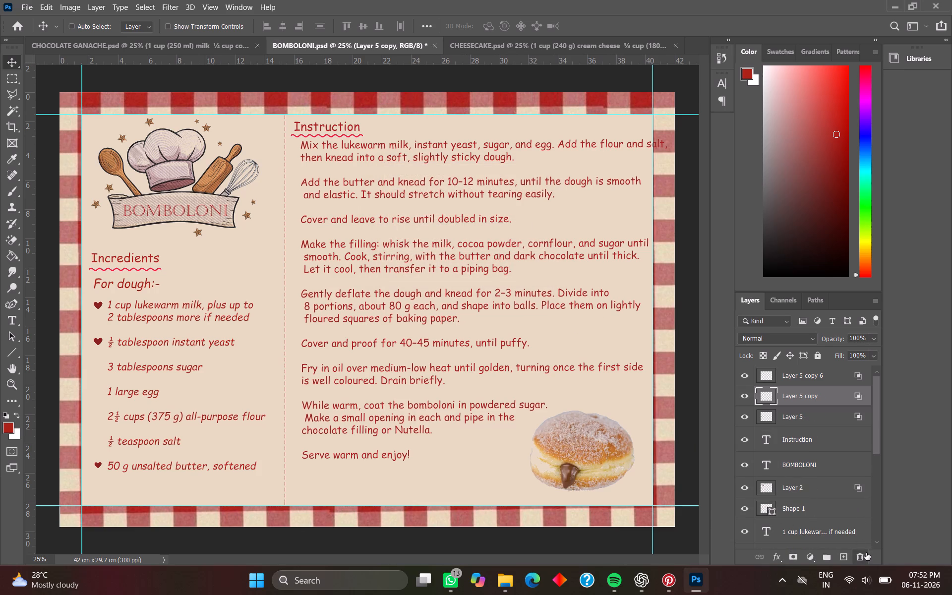
{"action": "left_click", "coordinate": [439, 220]}
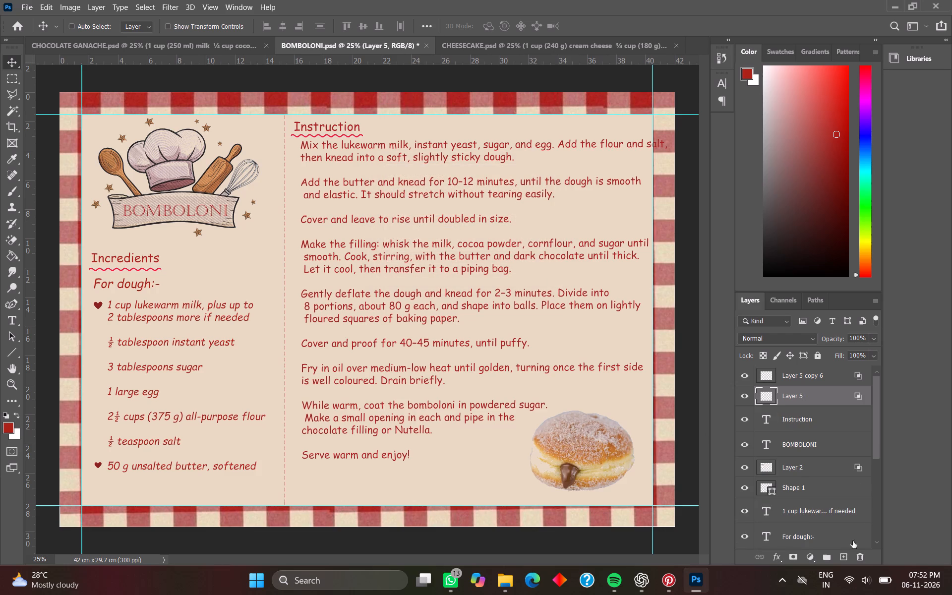
{"action": "left_click", "coordinate": [858, 556]}
{"action": "left_click", "coordinate": [441, 221]}
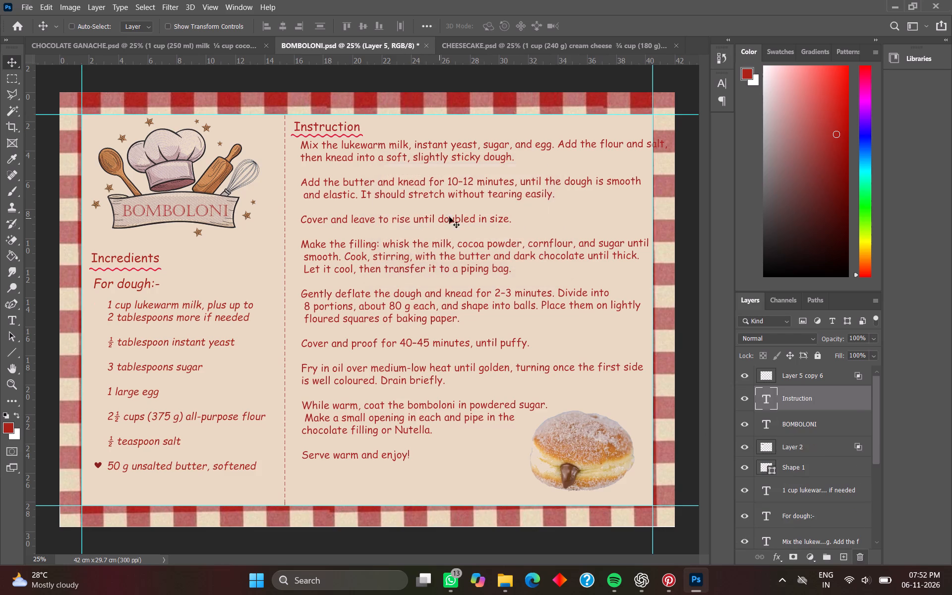
Move the reduced heart from the butter line up to just before "1 cup lukewarm milk, plus up to" on the Bomboloni card.
{"action": "left_click", "coordinate": [795, 373]}
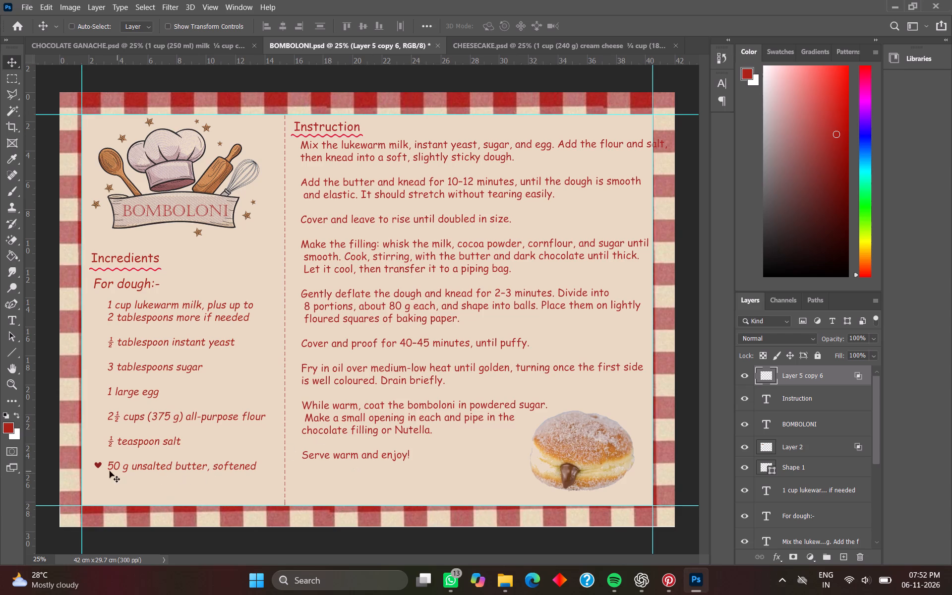
{"action": "left_click_drag", "start_coordinate": [94, 464], "coordinate": [96, 313]}
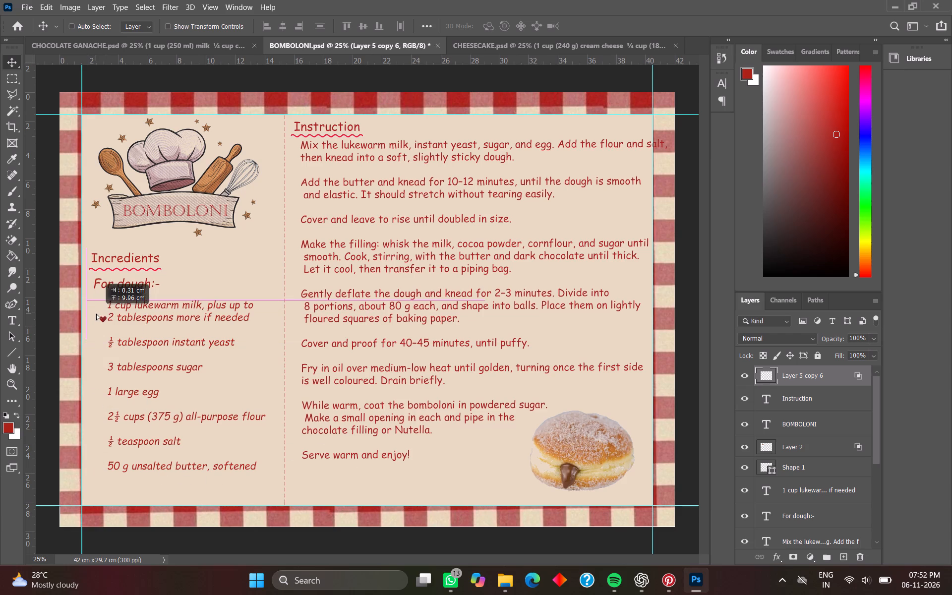
{"action": "left_click_drag", "start_coordinate": [96, 313], "coordinate": [97, 304]}
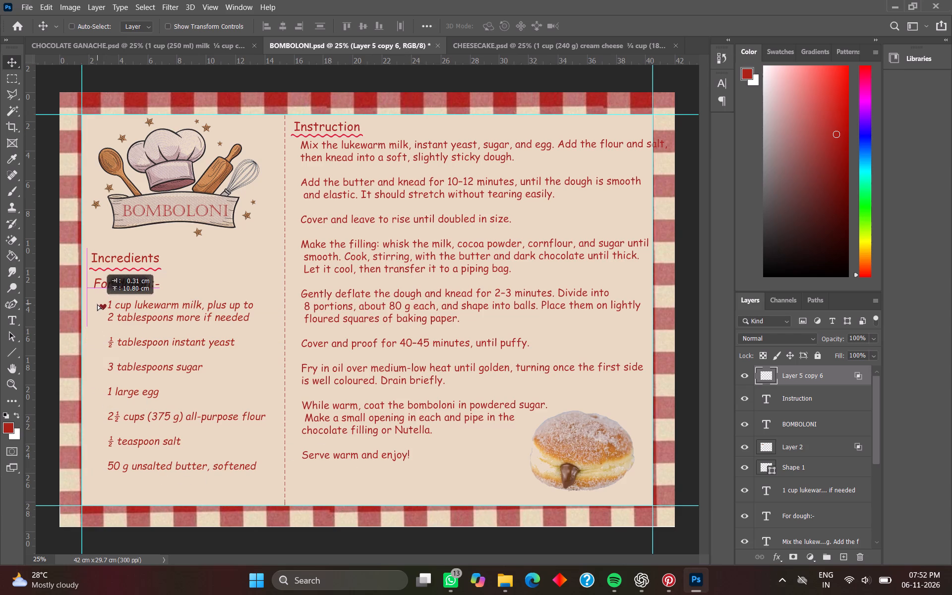
{"action": "left_click_drag", "start_coordinate": [97, 304], "coordinate": [96, 304]}
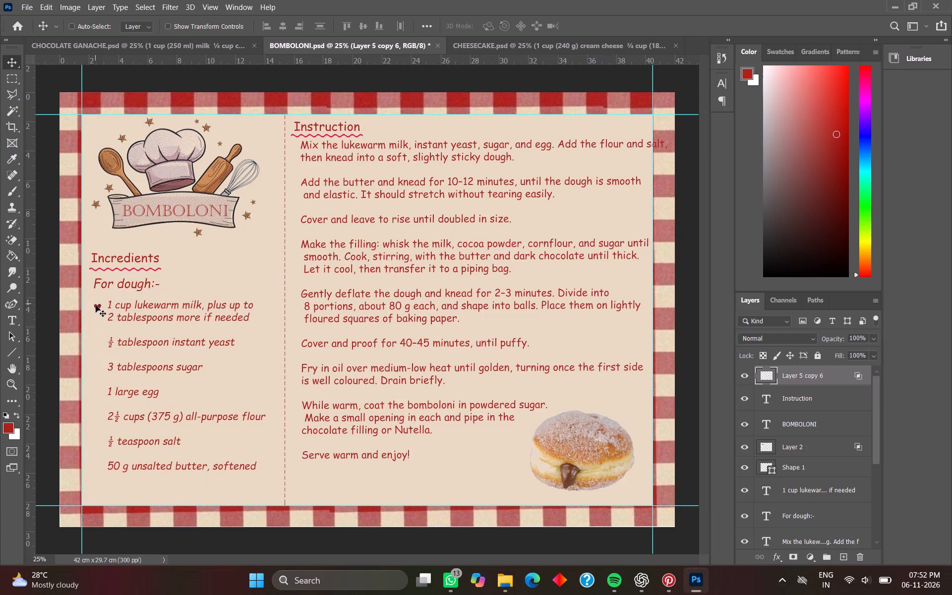
Fine-tune the heart beside "1 cup lukewarm milk", bringing it slightly closer to the text and level with the middle of that line.
{"action": "key", "text": "ctrl+plus"}
{"action": "key", "text": "ctrl+plus"}
{"action": "key", "text": "ctrl+plus"}
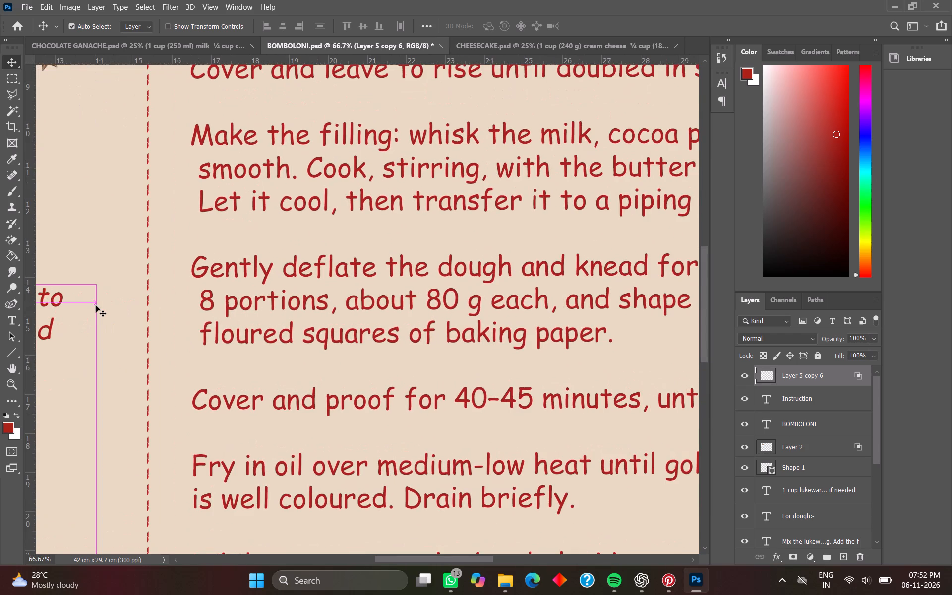
{"action": "scroll", "coordinate": [132, 347], "scroll_direction": "up", "scroll_amount": 5}
{"action": "scroll", "coordinate": [126, 349], "scroll_direction": "up", "scroll_amount": 6, "text": "ctrl"}
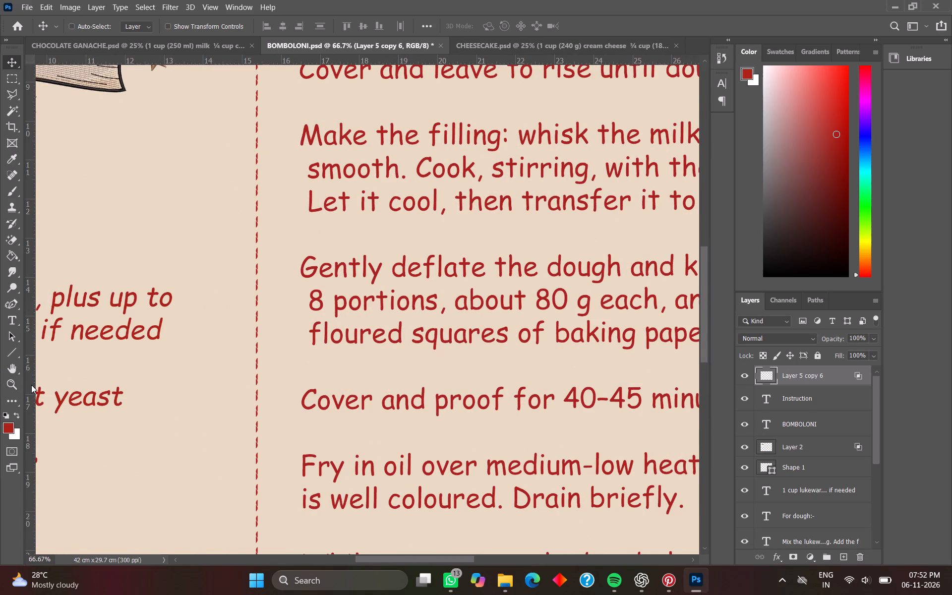
{"action": "scroll", "coordinate": [64, 363], "scroll_direction": "up", "scroll_amount": 5, "text": "ctrl"}
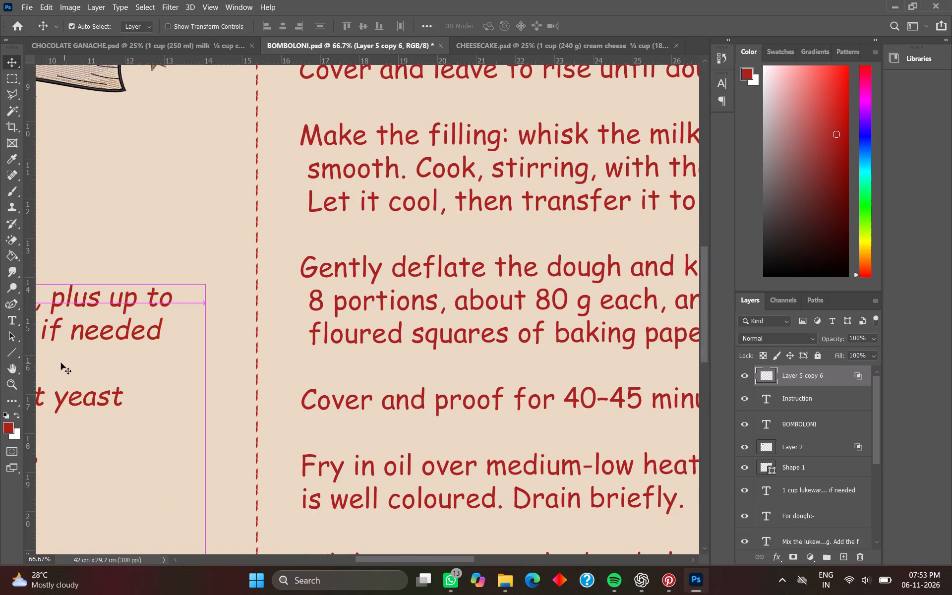
{"action": "scroll", "coordinate": [61, 363], "scroll_direction": "up", "scroll_amount": 1, "text": "ctrl"}
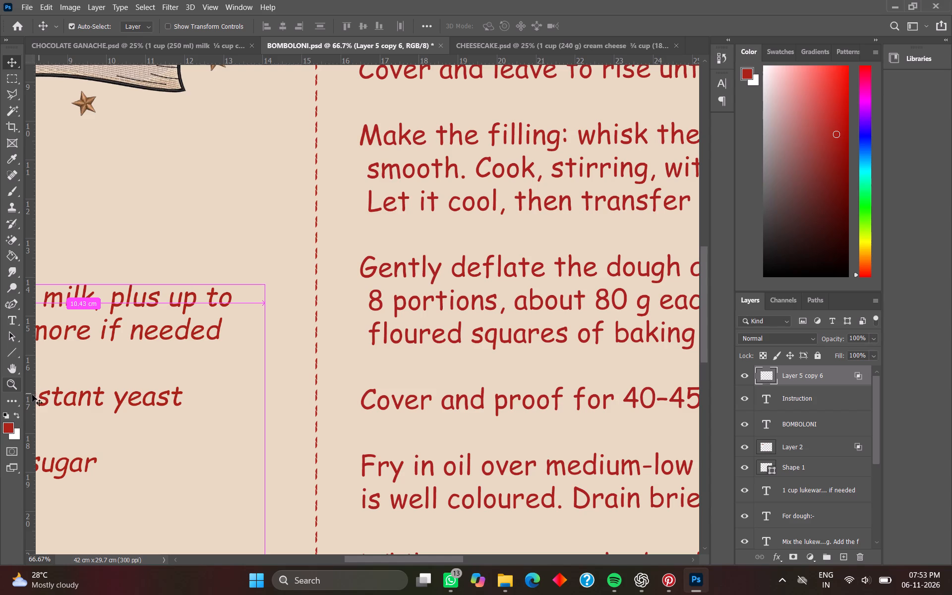
{"action": "scroll", "coordinate": [61, 396], "scroll_direction": "up", "scroll_amount": 20, "text": "ctrl"}
{"action": "scroll", "coordinate": [61, 396], "scroll_direction": "up", "scroll_amount": 5, "text": "ctrl"}
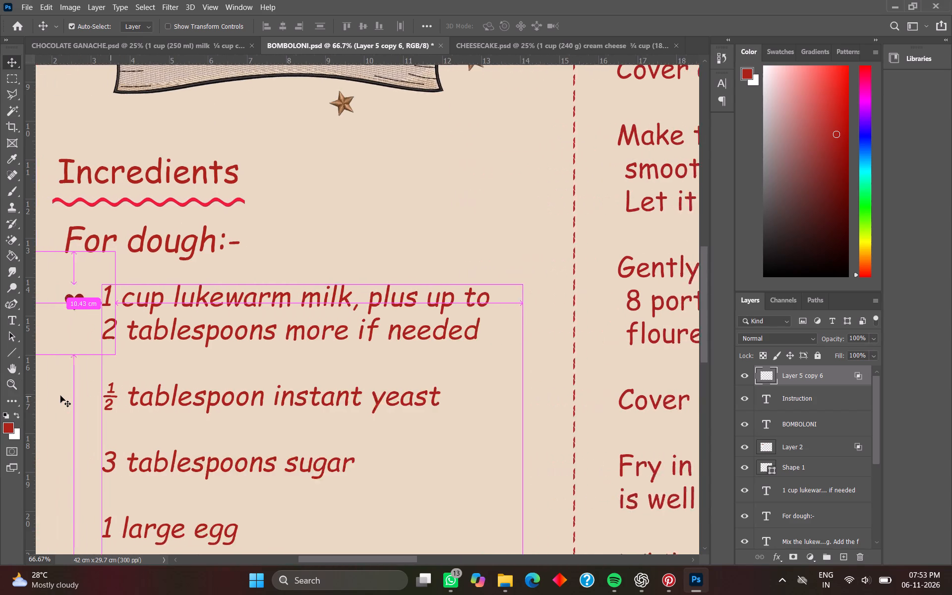
{"action": "scroll", "coordinate": [60, 396], "scroll_direction": "up", "scroll_amount": 8, "text": "ctrl"}
{"action": "scroll", "coordinate": [148, 375], "scroll_direction": "up", "scroll_amount": 4, "text": "ctrl"}
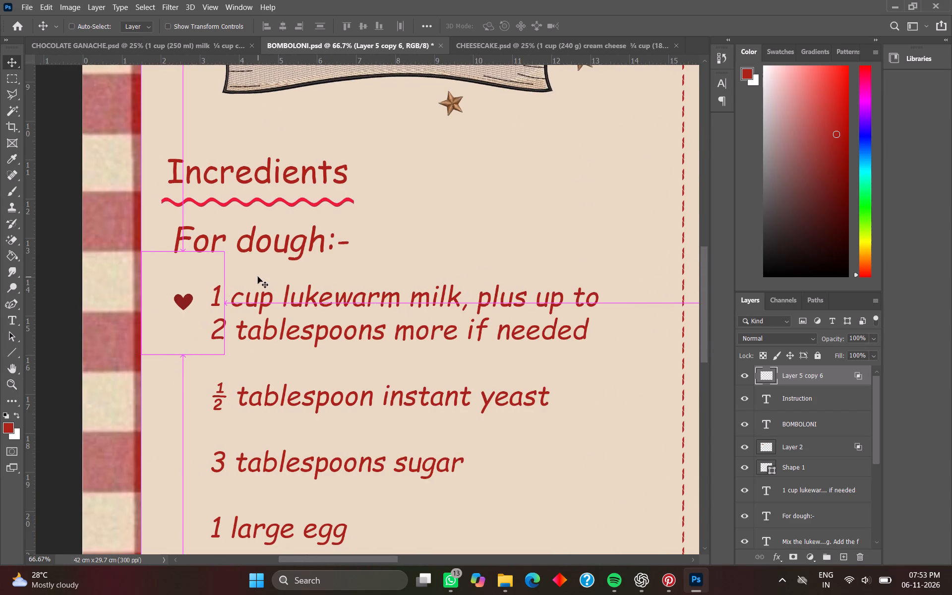
{"action": "left_click", "coordinate": [258, 277]}
{"action": "left_click_drag", "start_coordinate": [185, 297], "coordinate": [190, 293]}
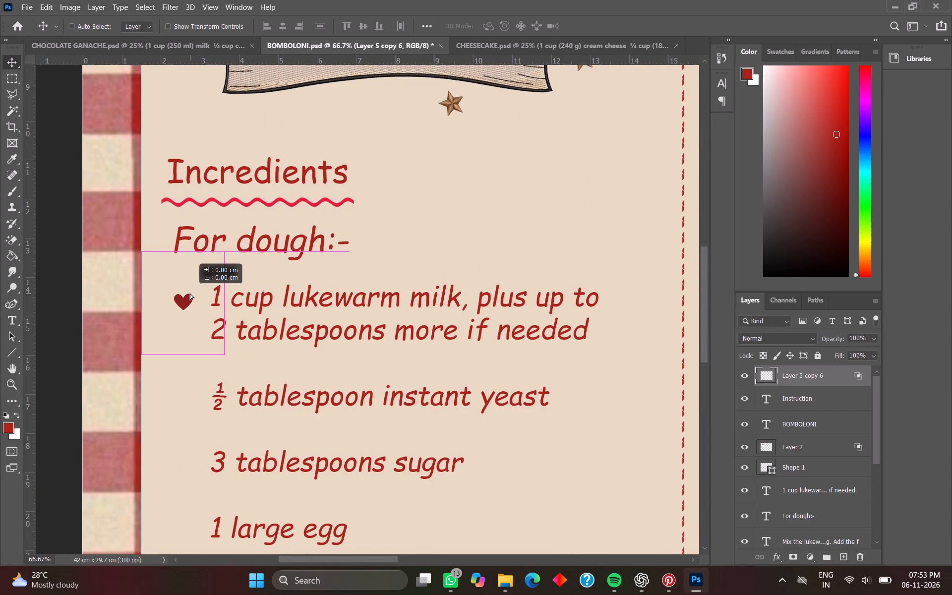
{"action": "left_click_drag", "start_coordinate": [190, 293], "coordinate": [190, 292]}
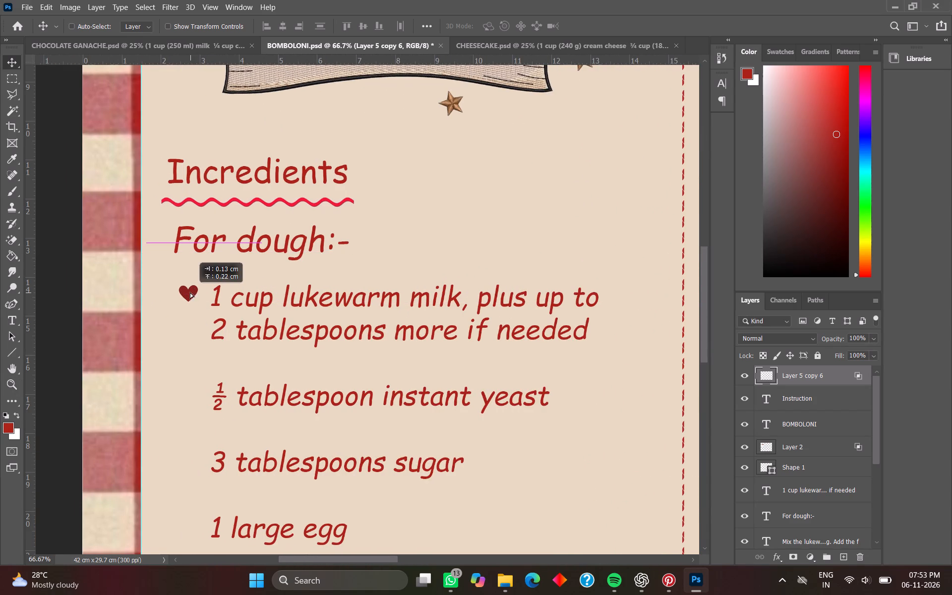
{"action": "left_click_drag", "start_coordinate": [190, 292], "coordinate": [190, 293]}
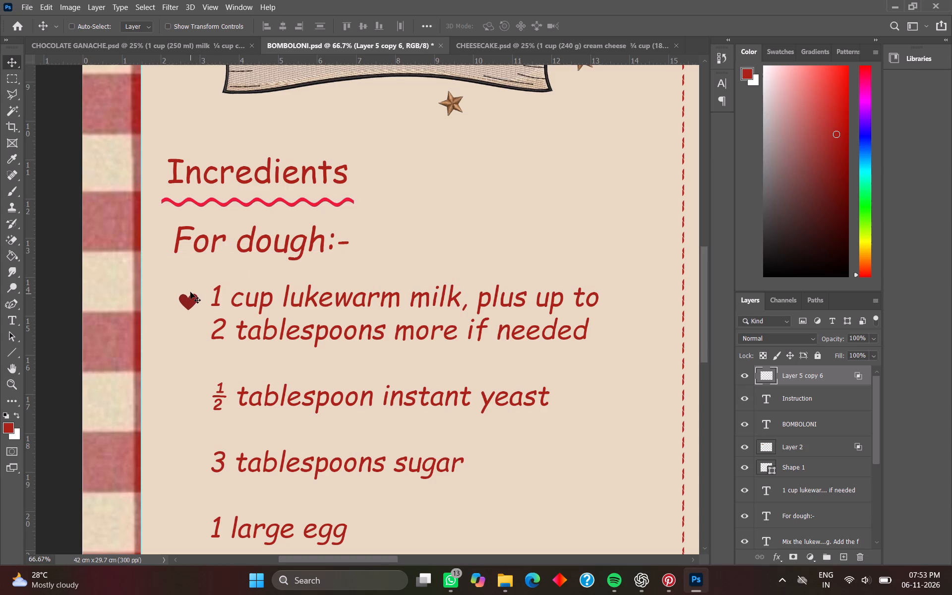
{"action": "key", "text": "ctrl+plus"}
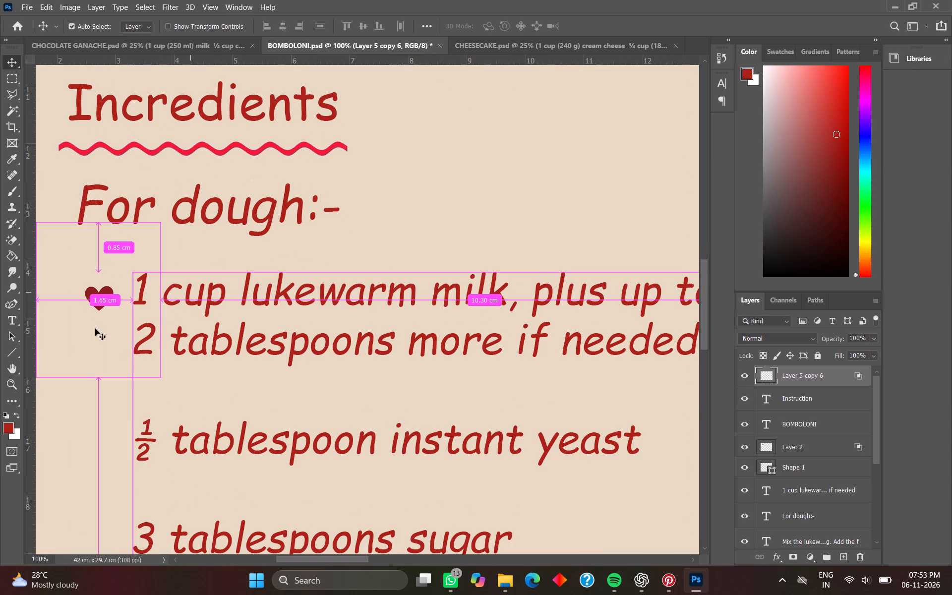
{"action": "left_click_drag", "start_coordinate": [108, 294], "coordinate": [109, 291]}
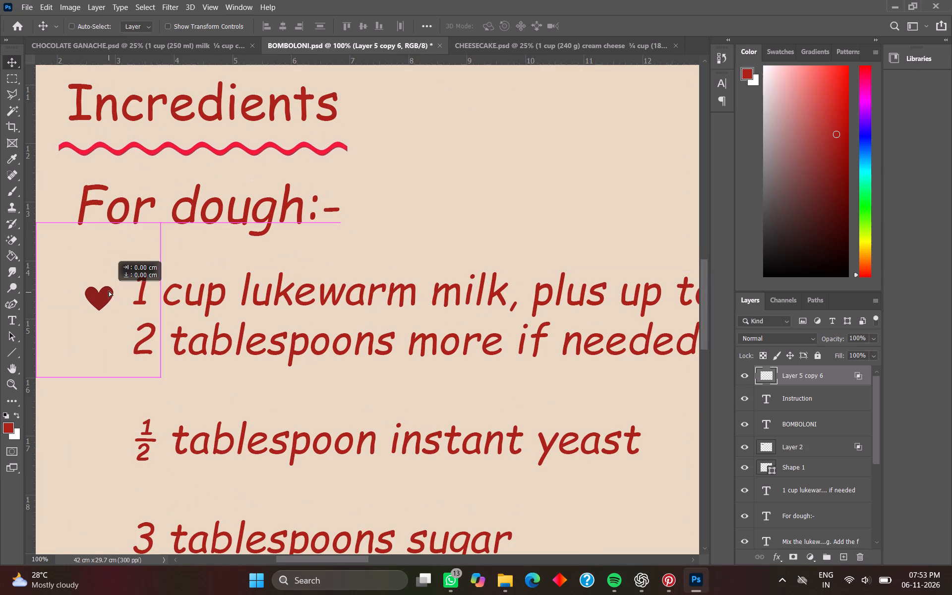
{"action": "left_click_drag", "start_coordinate": [109, 291], "coordinate": [109, 289]}
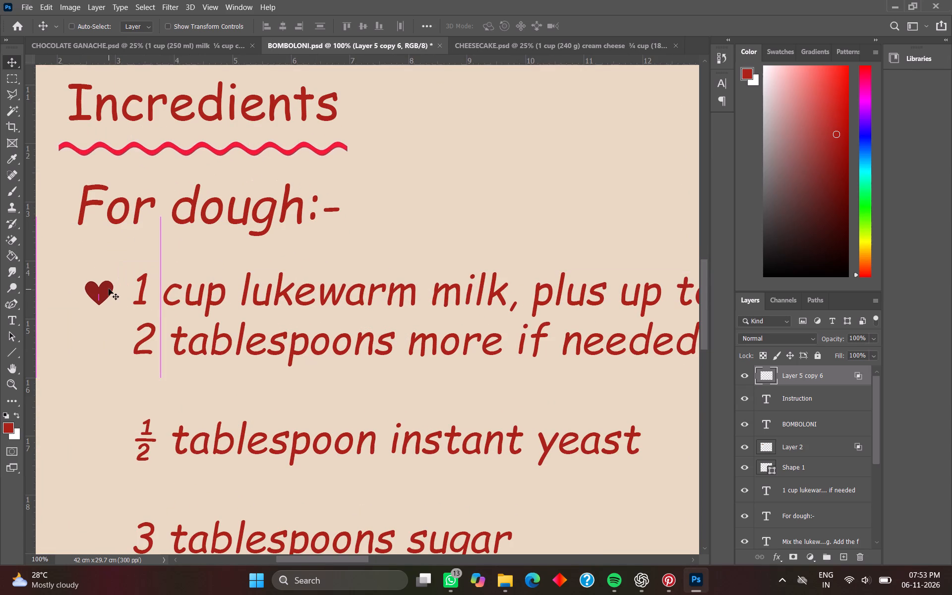
Duplicate the heart layer and place the copy before "½ tablespoon instant yeast", vertically aligned under the first heart.
{"action": "right_click", "coordinate": [817, 375]}
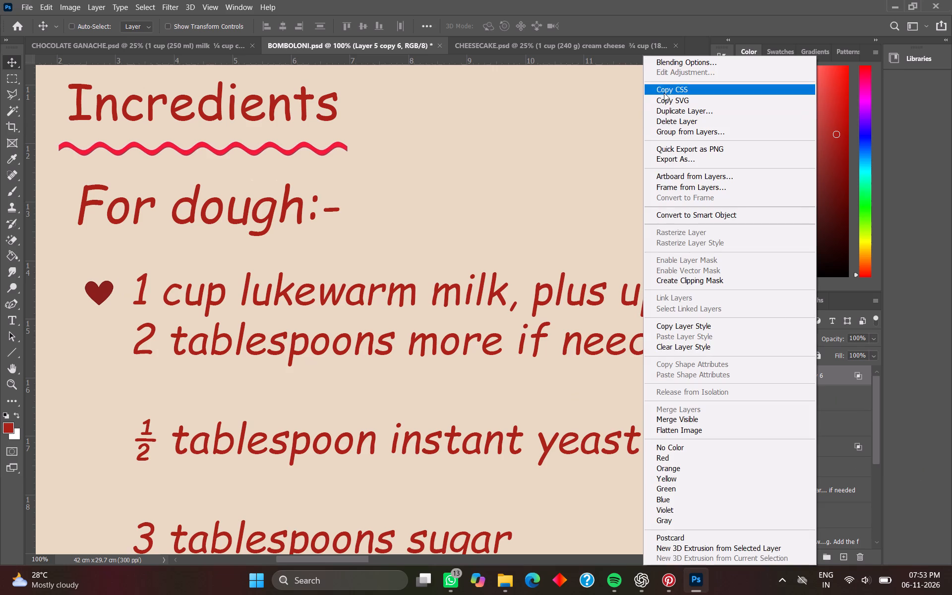
{"action": "left_click", "coordinate": [668, 112]}
{"action": "left_click", "coordinate": [589, 153]}
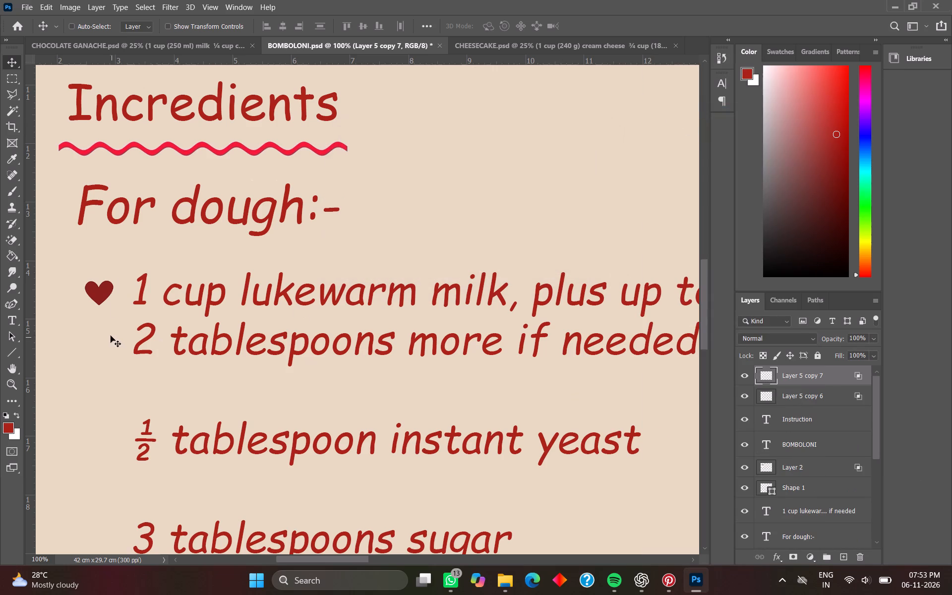
{"action": "left_click_drag", "start_coordinate": [95, 288], "coordinate": [85, 416]}
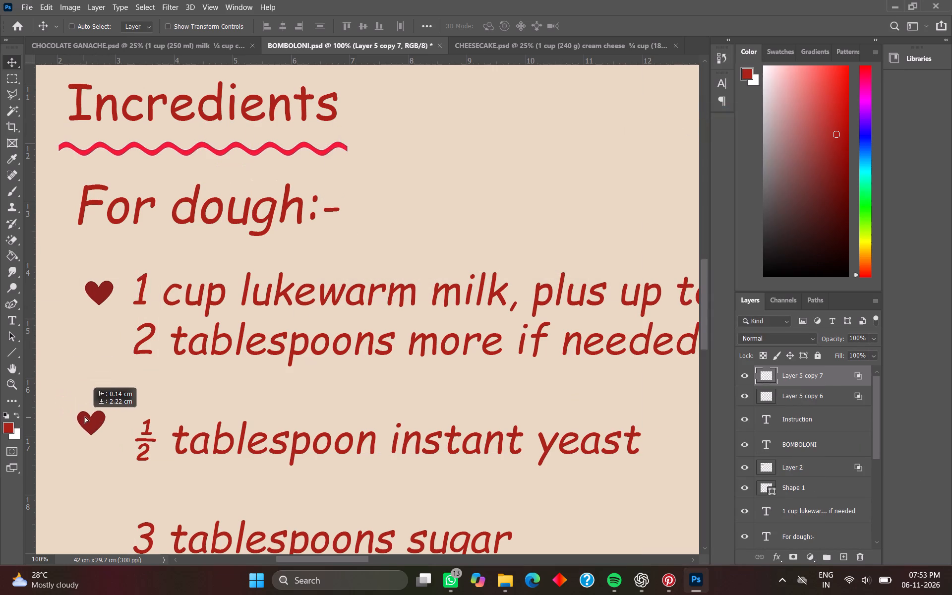
{"action": "left_click_drag", "start_coordinate": [85, 416], "coordinate": [97, 428]}
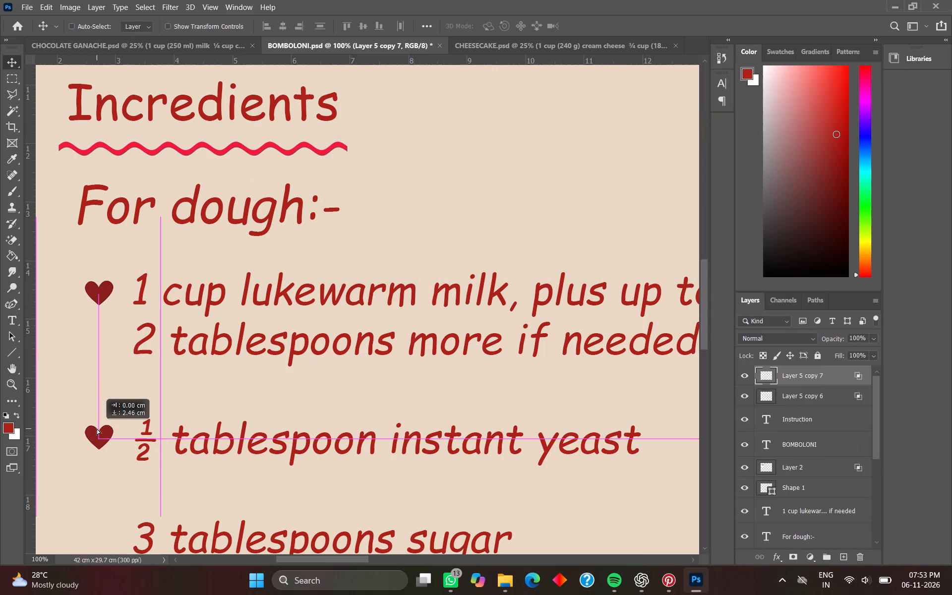
{"action": "left_click_drag", "start_coordinate": [97, 428], "coordinate": [96, 429]}
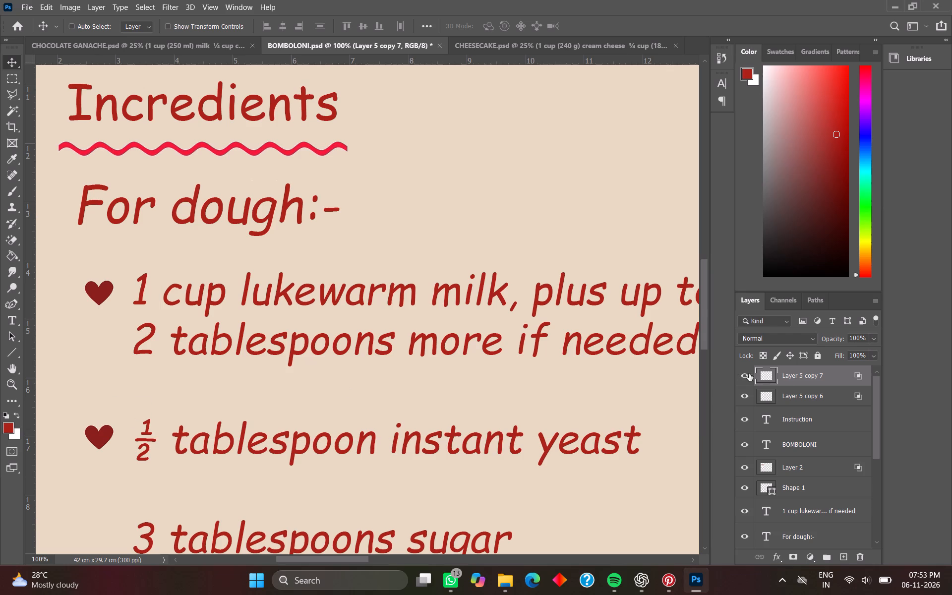
Duplicate the yeast-line heart and place the copy before "3 tablespoons sugar", in line with the hearts above.
{"action": "right_click", "coordinate": [798, 372]}
{"action": "left_click", "coordinate": [671, 108]}
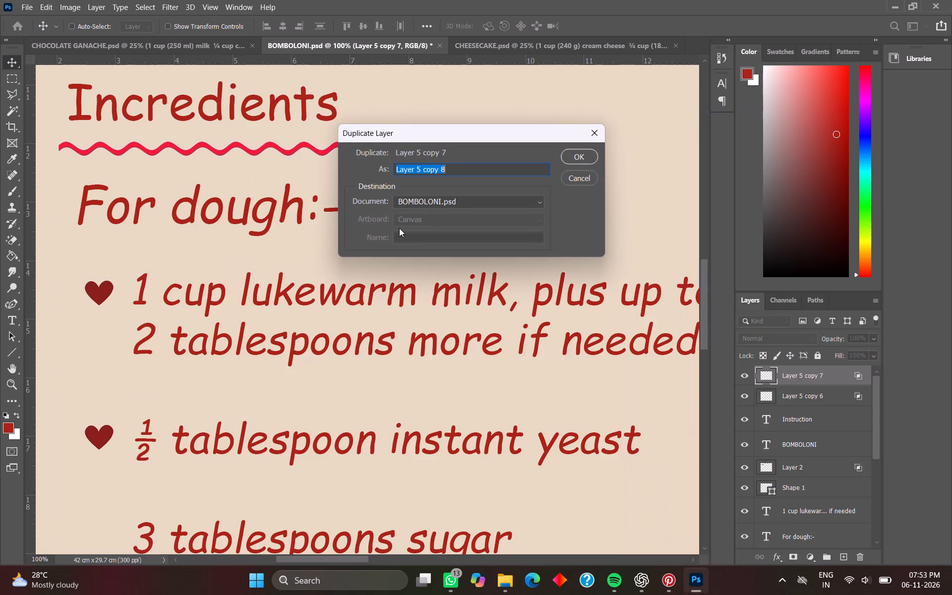
{"action": "left_click", "coordinate": [586, 160]}
{"action": "scroll", "coordinate": [198, 273], "scroll_direction": "down", "scroll_amount": 13}
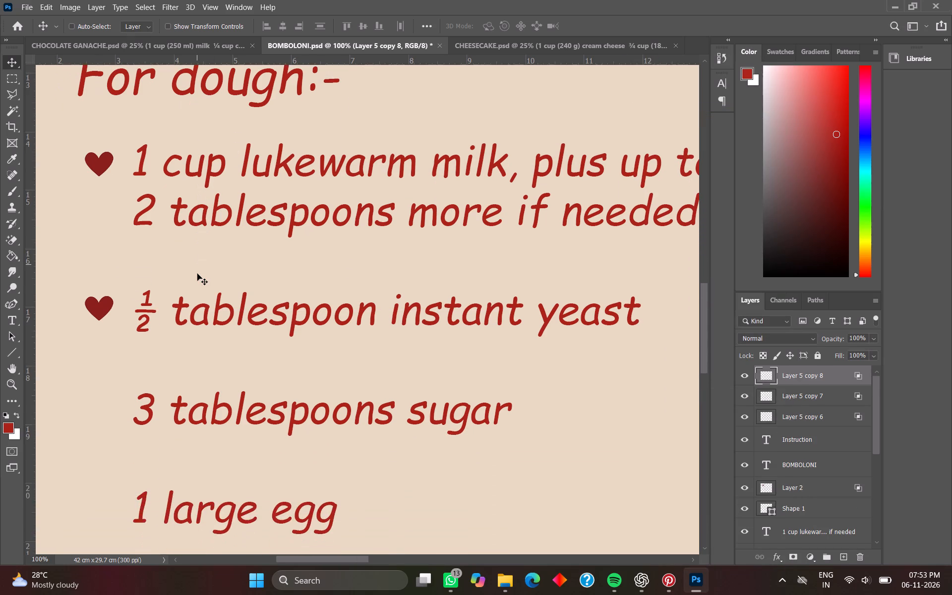
{"action": "scroll", "coordinate": [197, 274], "scroll_direction": "down", "scroll_amount": 10}
{"action": "left_click_drag", "start_coordinate": [96, 209], "coordinate": [101, 286]}
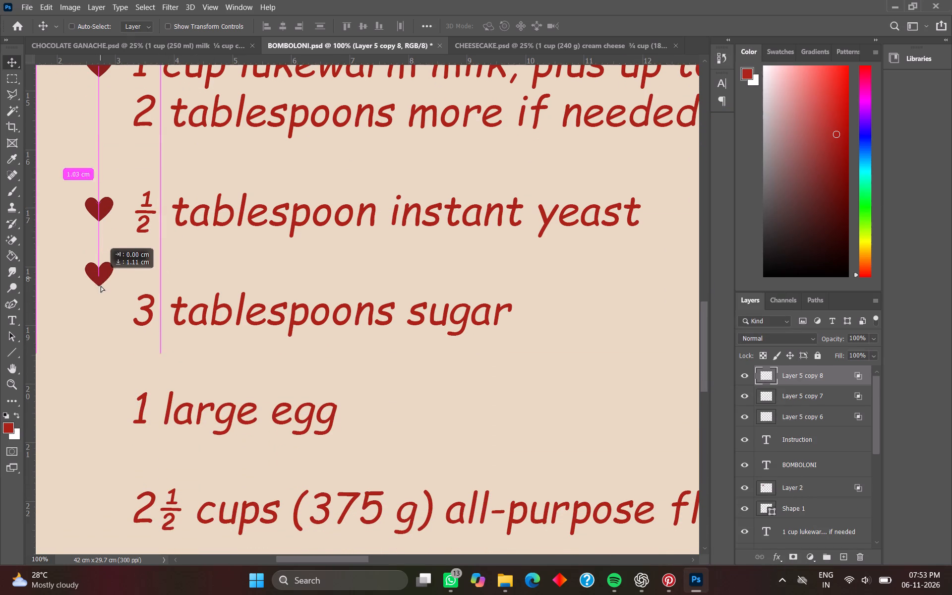
{"action": "left_click_drag", "start_coordinate": [101, 286], "coordinate": [99, 304]}
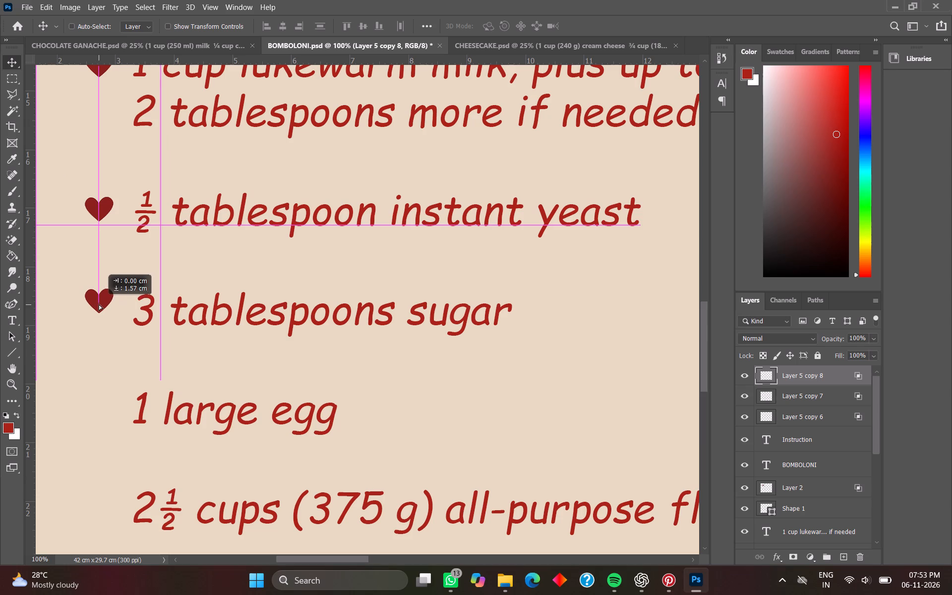
{"action": "left_click_drag", "start_coordinate": [99, 304], "coordinate": [99, 309]}
Duplicate the sugar-line heart and place the copy before "1 large egg", in line with the hearts above.
{"action": "right_click", "coordinate": [825, 382]}
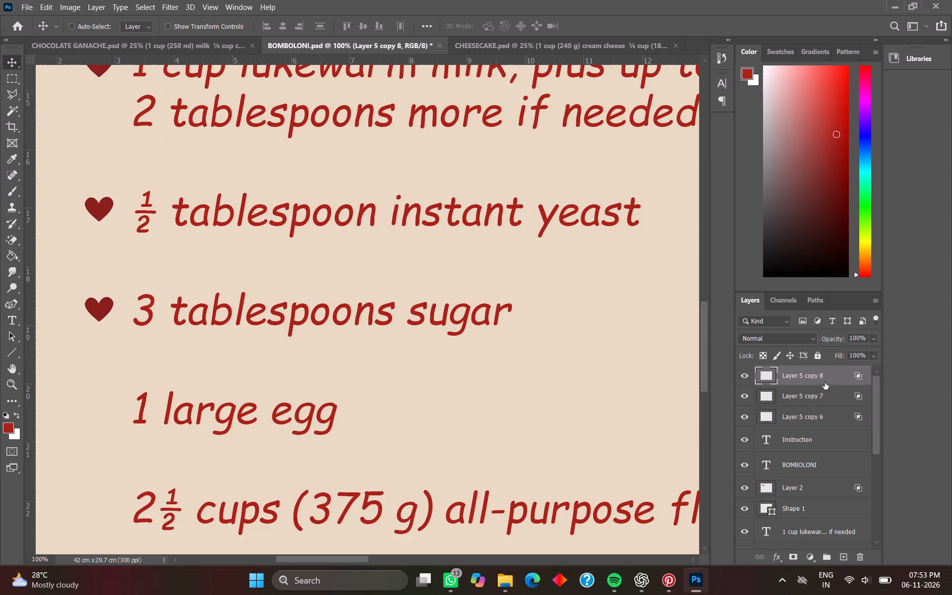
{"action": "left_click", "coordinate": [723, 114]}
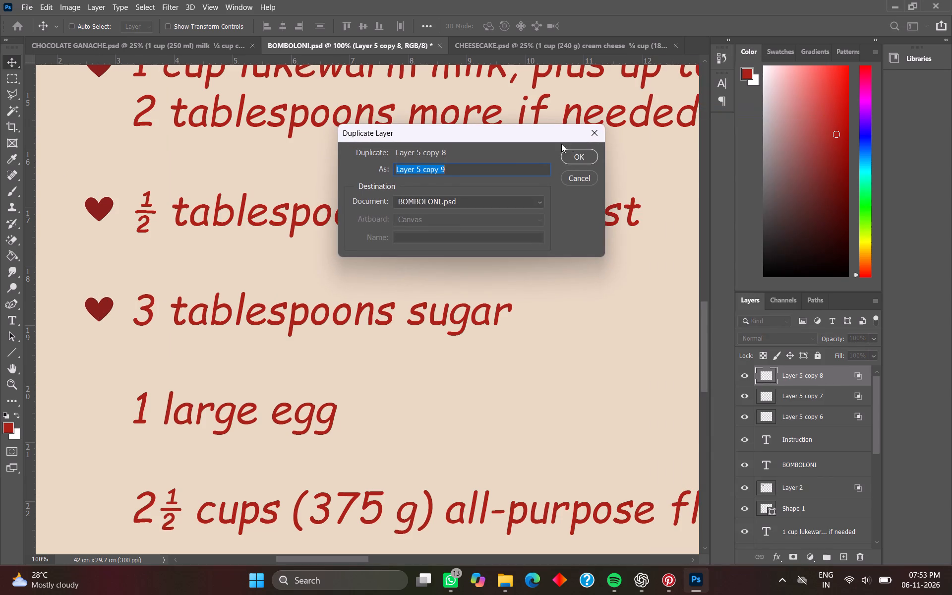
{"action": "left_click", "coordinate": [580, 153]}
{"action": "scroll", "coordinate": [26, 328], "scroll_direction": "down", "scroll_amount": 4}
{"action": "scroll", "coordinate": [102, 296], "scroll_direction": "down", "scroll_amount": 3}
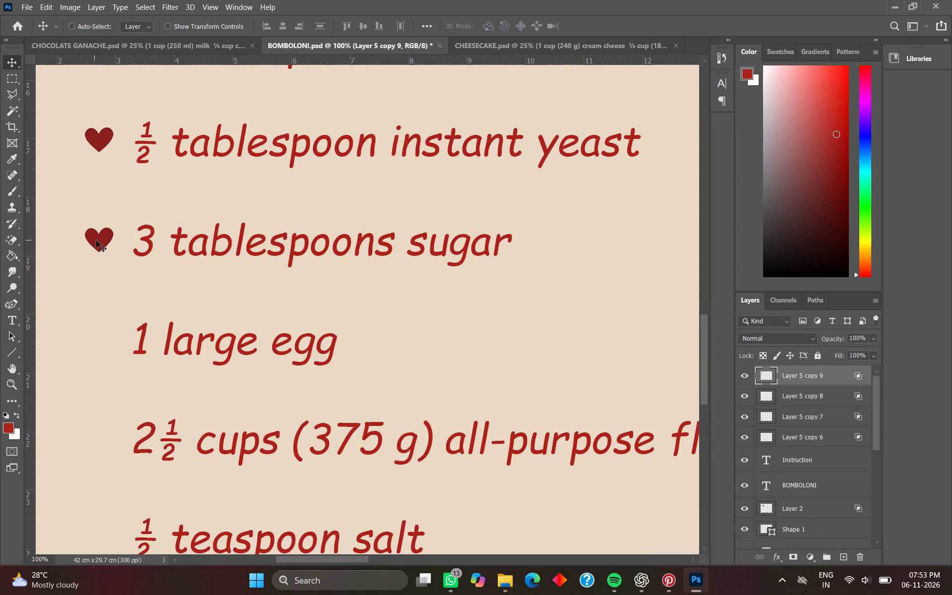
{"action": "left_click_drag", "start_coordinate": [98, 242], "coordinate": [103, 341]}
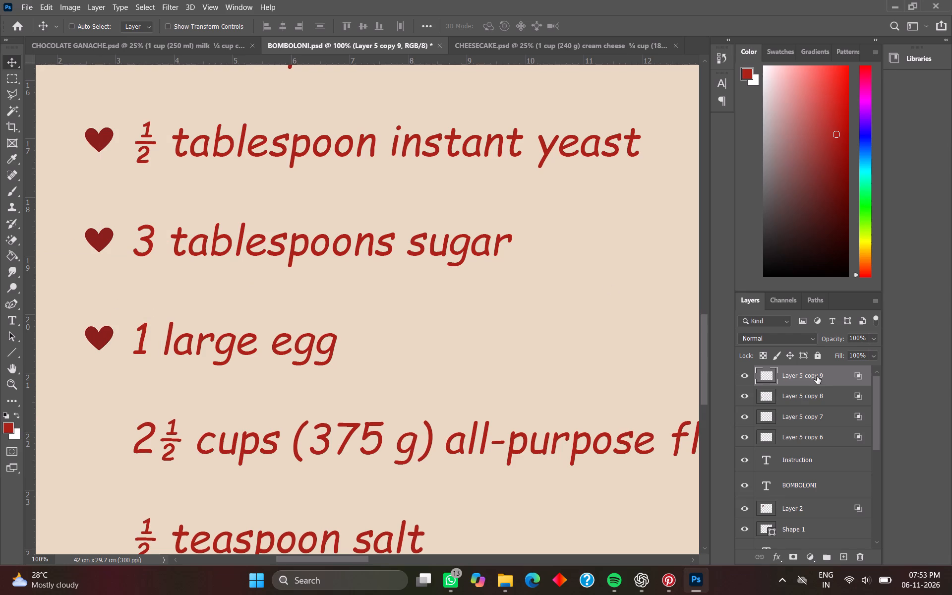
Duplicate the egg-line heart and place the copy before "2½ cups (375 g) all-purpose flour", in line with the hearts above.
{"action": "right_click", "coordinate": [817, 376]}
{"action": "left_click", "coordinate": [730, 112]}
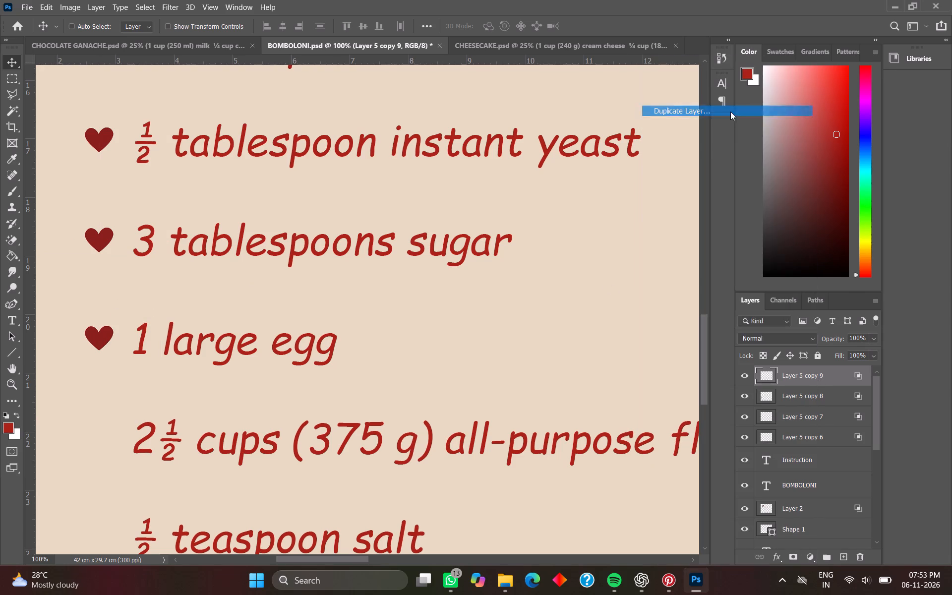
{"action": "left_click", "coordinate": [570, 160]}
{"action": "scroll", "coordinate": [153, 332], "scroll_direction": "down", "scroll_amount": 8}
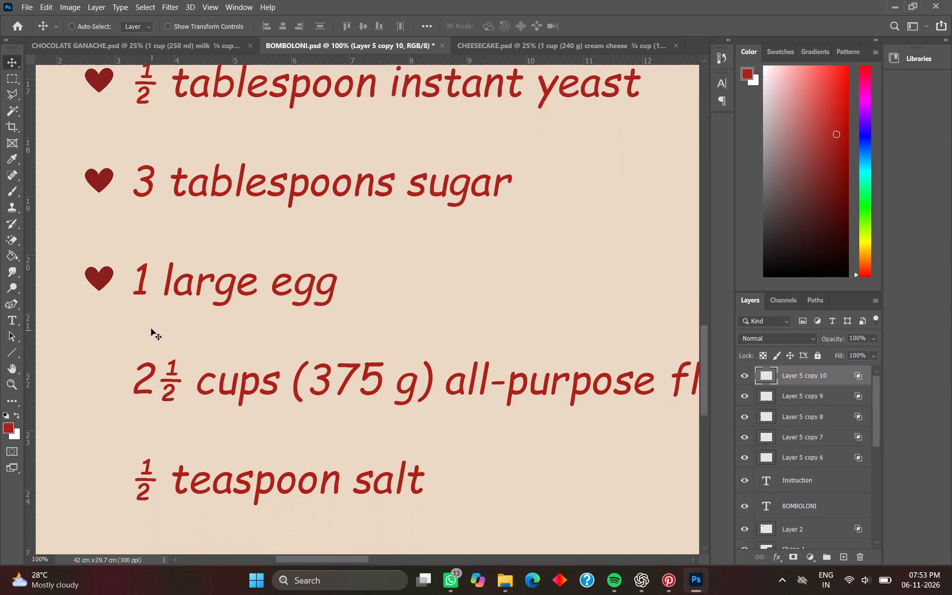
{"action": "scroll", "coordinate": [151, 329], "scroll_direction": "down", "scroll_amount": 12}
{"action": "left_click_drag", "start_coordinate": [99, 141], "coordinate": [99, 245]}
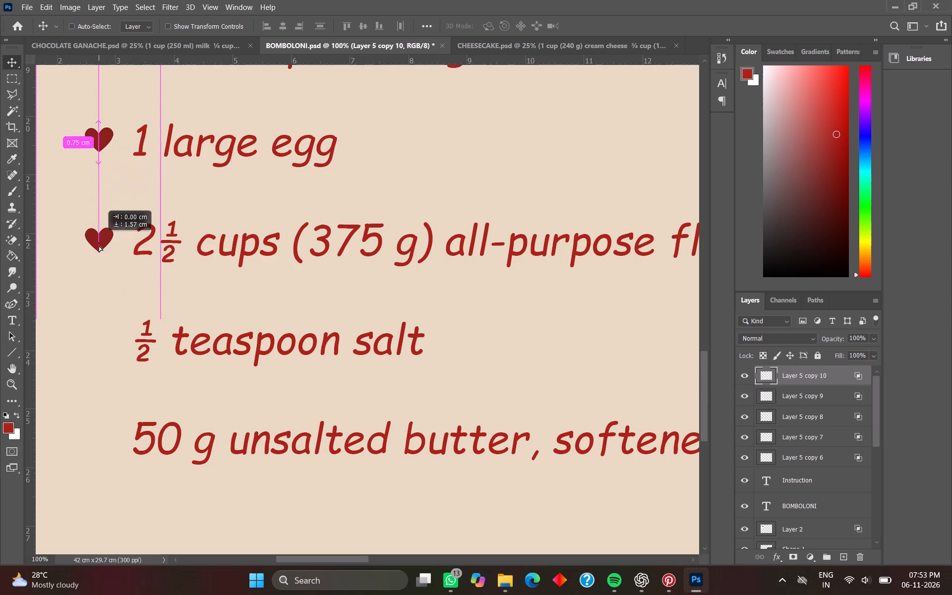
{"action": "left_click_drag", "start_coordinate": [99, 245], "coordinate": [102, 243]}
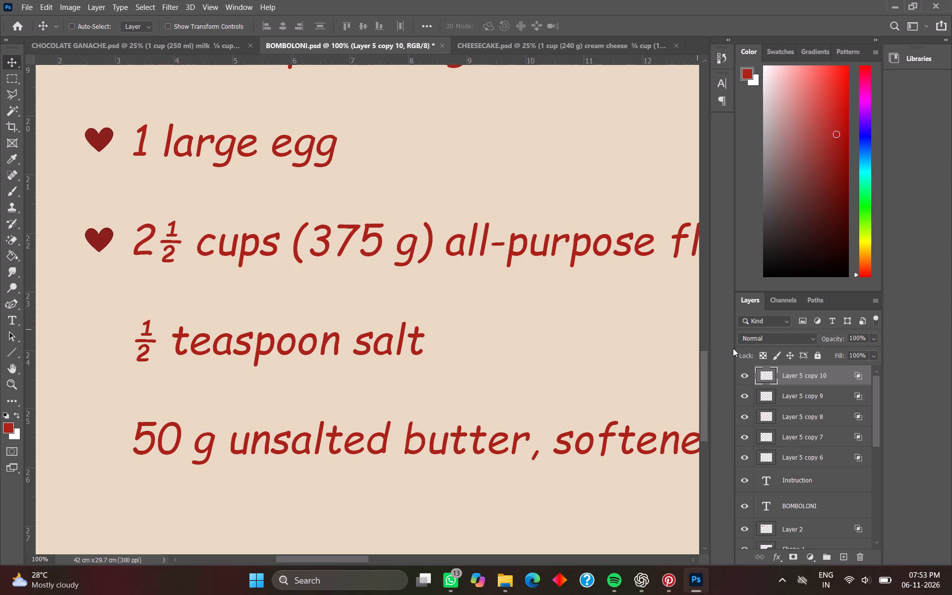
Duplicate the flour-line heart and place the copy before "½ teaspoon salt", in line with the hearts above.
{"action": "right_click", "coordinate": [814, 381]}
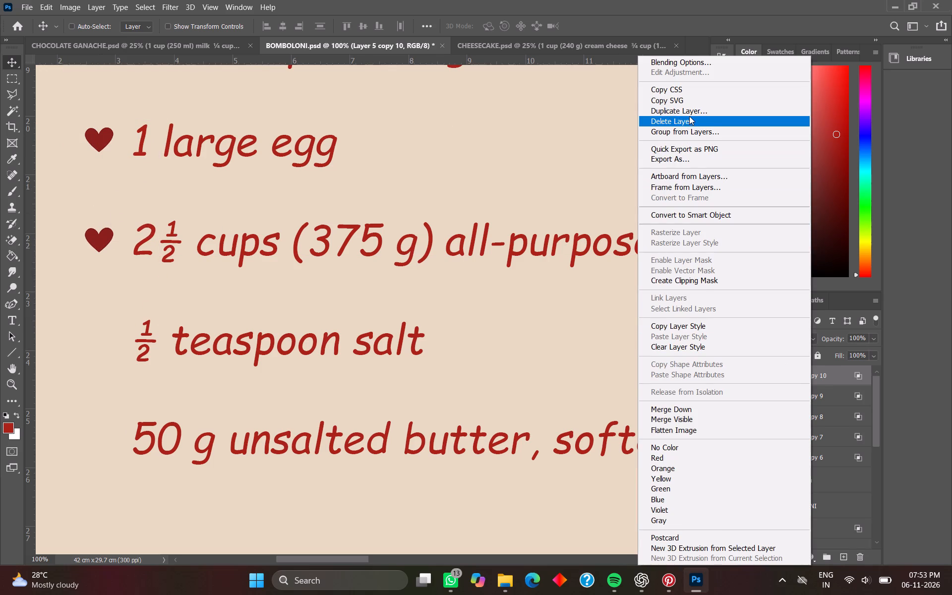
{"action": "left_click", "coordinate": [690, 111]}
{"action": "left_click", "coordinate": [581, 155]}
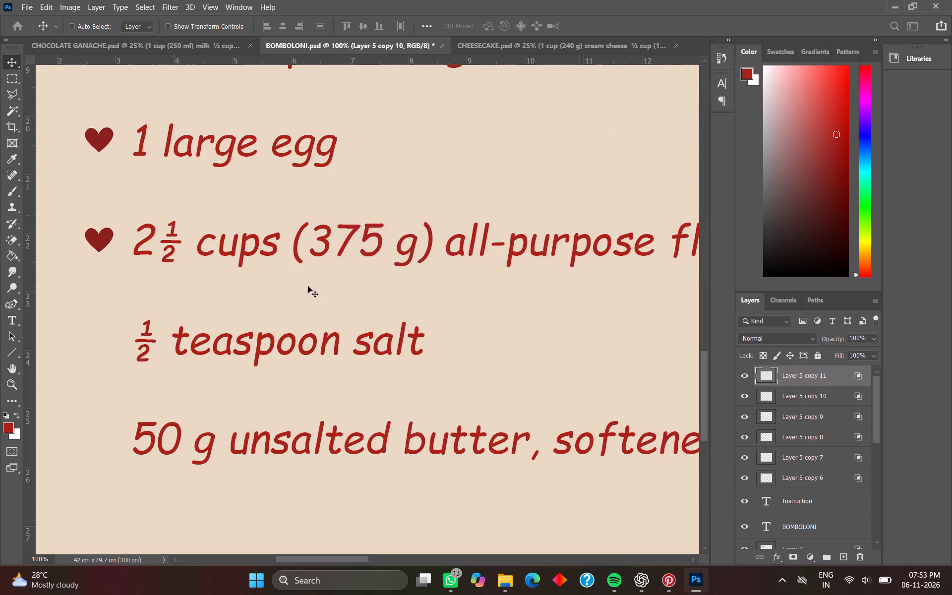
{"action": "left_click_drag", "start_coordinate": [96, 246], "coordinate": [100, 325]}
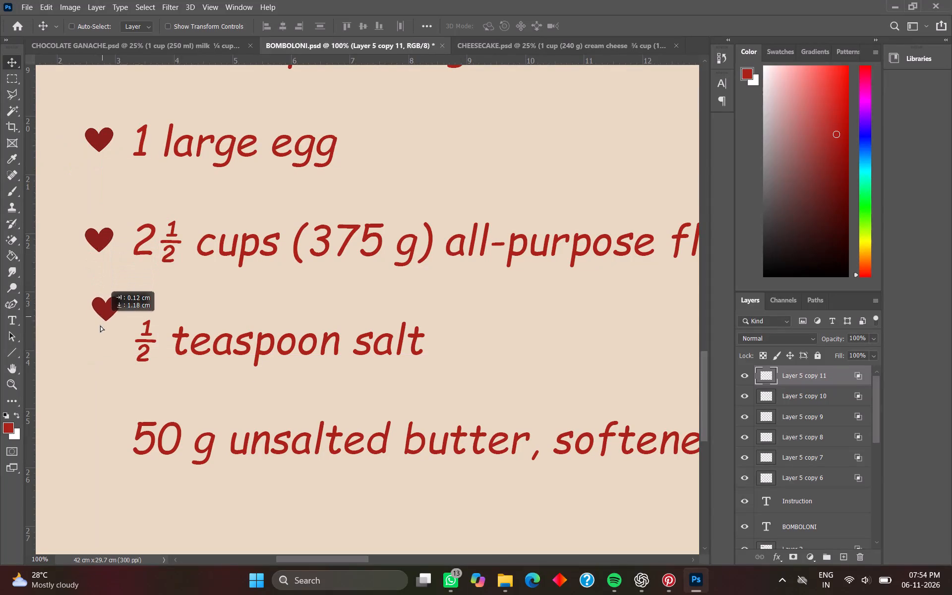
{"action": "left_click_drag", "start_coordinate": [100, 325], "coordinate": [95, 344]}
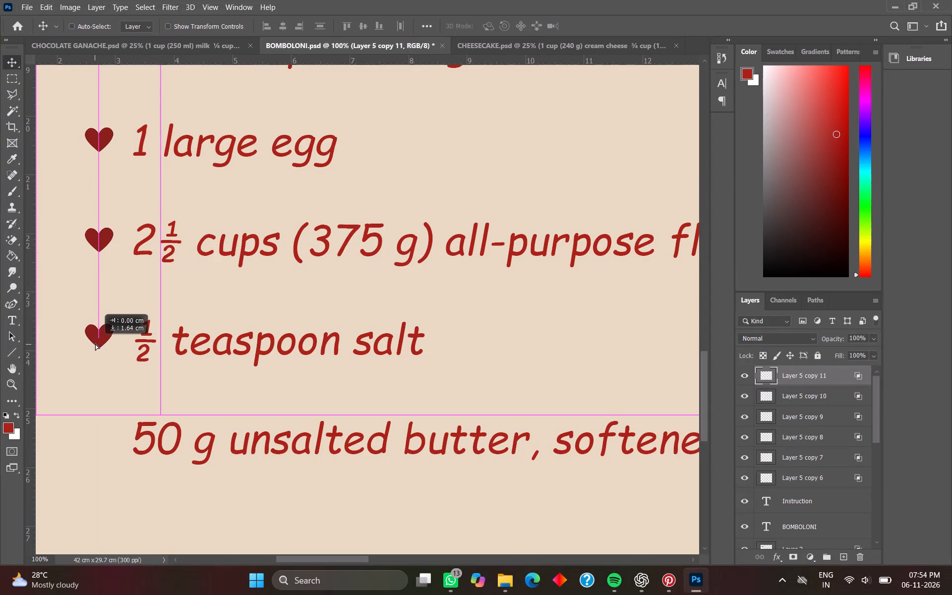
{"action": "left_click_drag", "start_coordinate": [95, 344], "coordinate": [96, 345]}
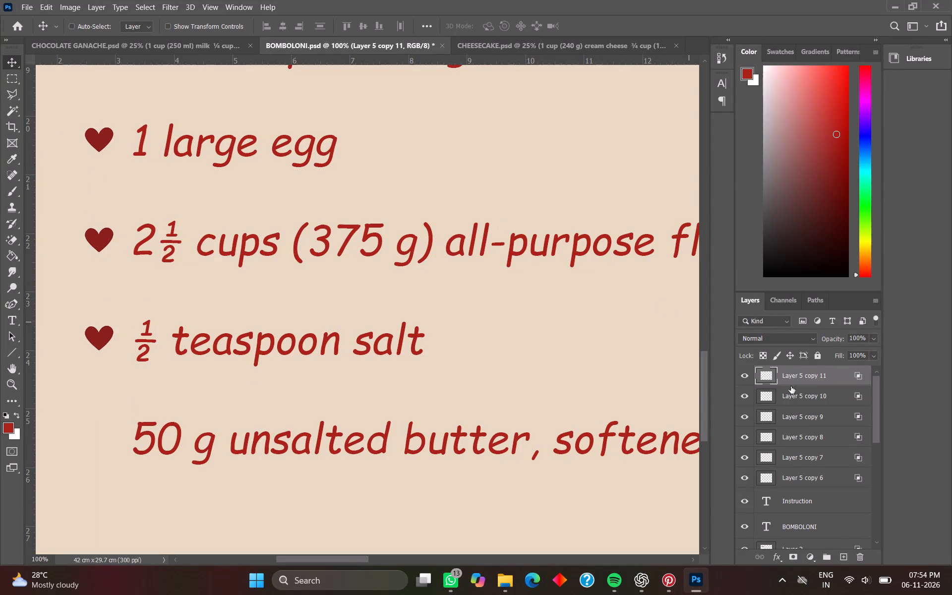
Duplicate the salt-line heart and place the copy before "50 g unsalted butter, softened", in line with the hearts above.
{"action": "right_click", "coordinate": [803, 377]}
{"action": "left_click", "coordinate": [691, 106]}
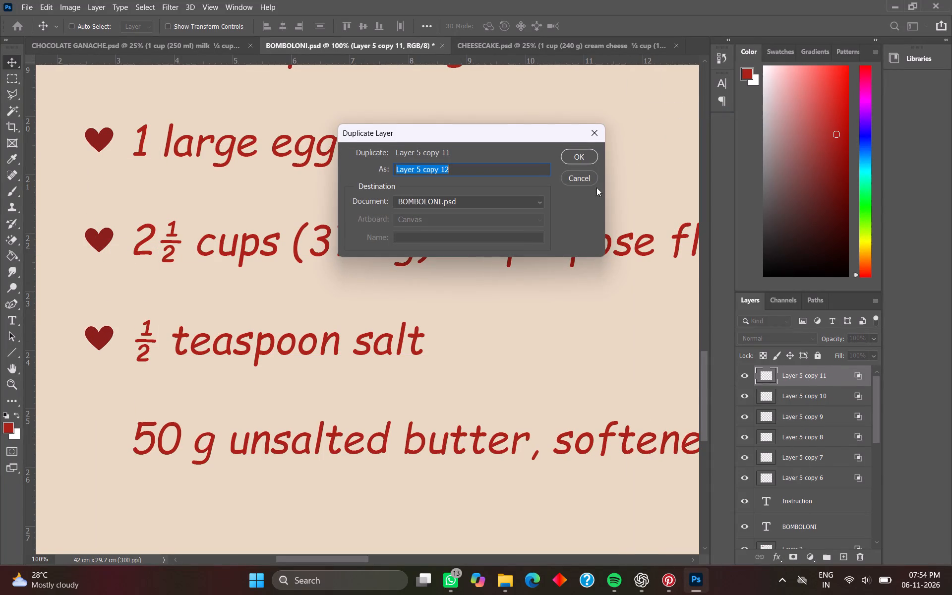
{"action": "left_click", "coordinate": [581, 158]}
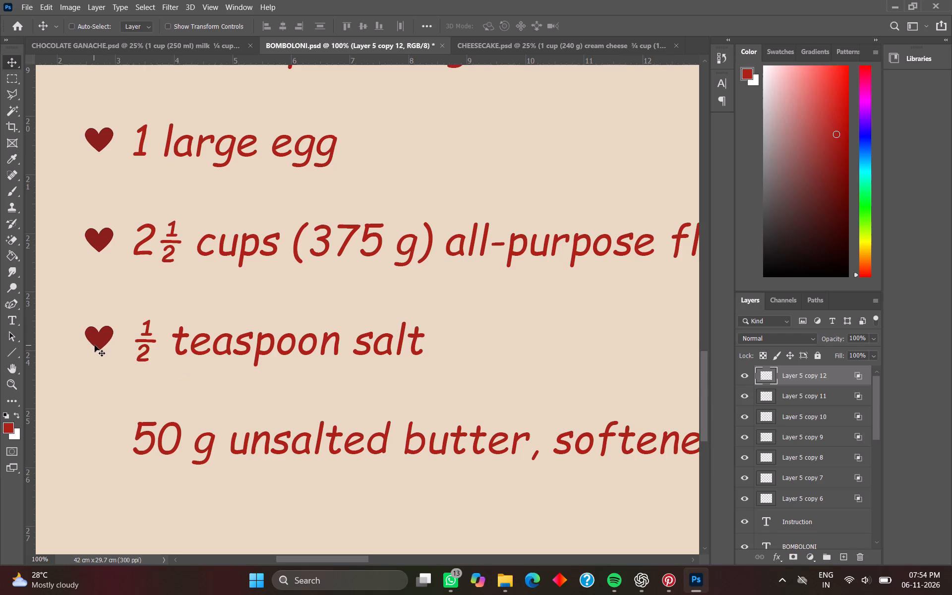
{"action": "left_click_drag", "start_coordinate": [95, 351], "coordinate": [103, 449]}
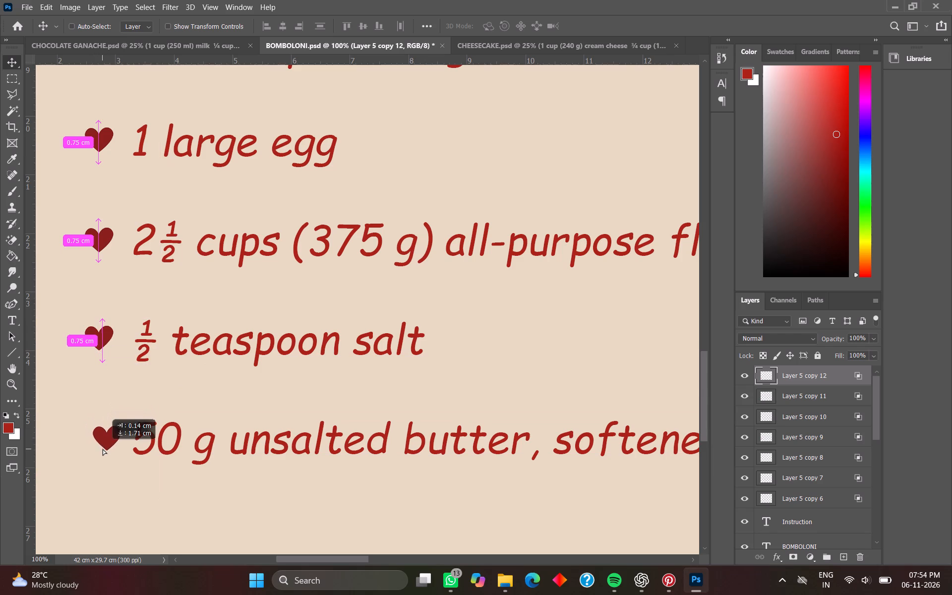
{"action": "left_click_drag", "start_coordinate": [103, 449], "coordinate": [96, 448]}
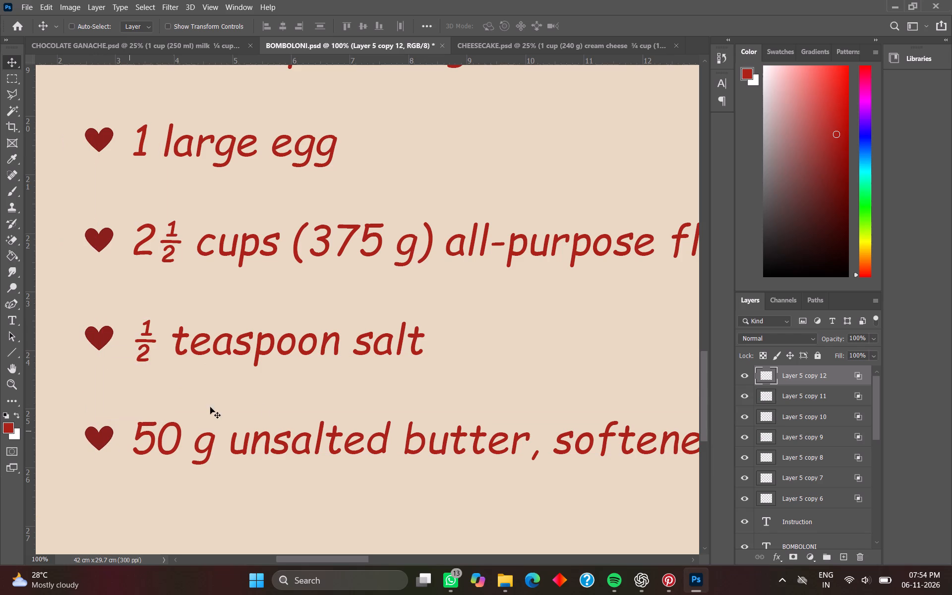
Save the Bomboloni document.
{"action": "key", "text": "ctrl+s"}
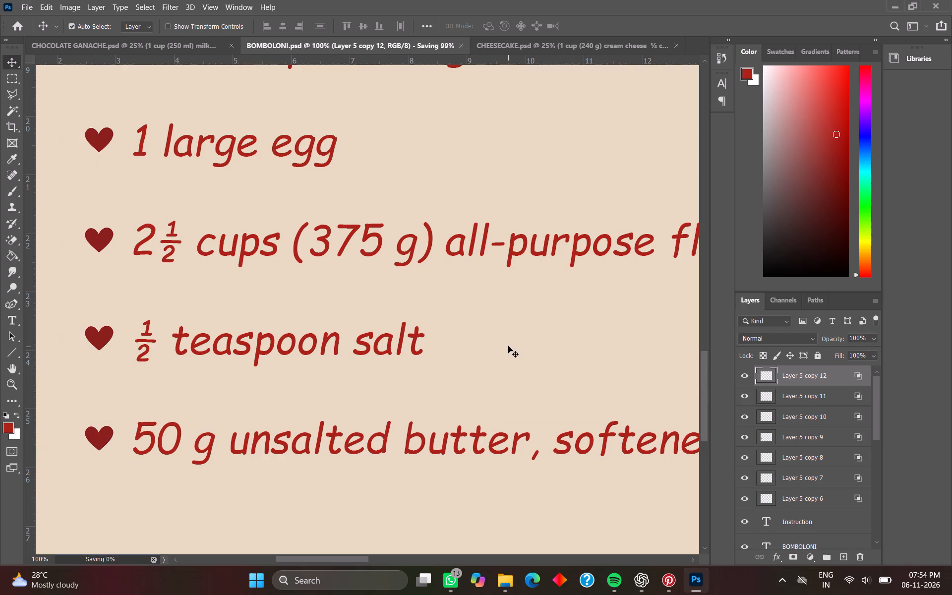
{"action": "key", "text": "ctrl+s"}
Duplicate the butter-line heart and move the copy across the dashed divider to sit before the first instruction, "Mix the…".
{"action": "right_click", "coordinate": [809, 384]}
{"action": "right_click", "coordinate": [804, 379]}
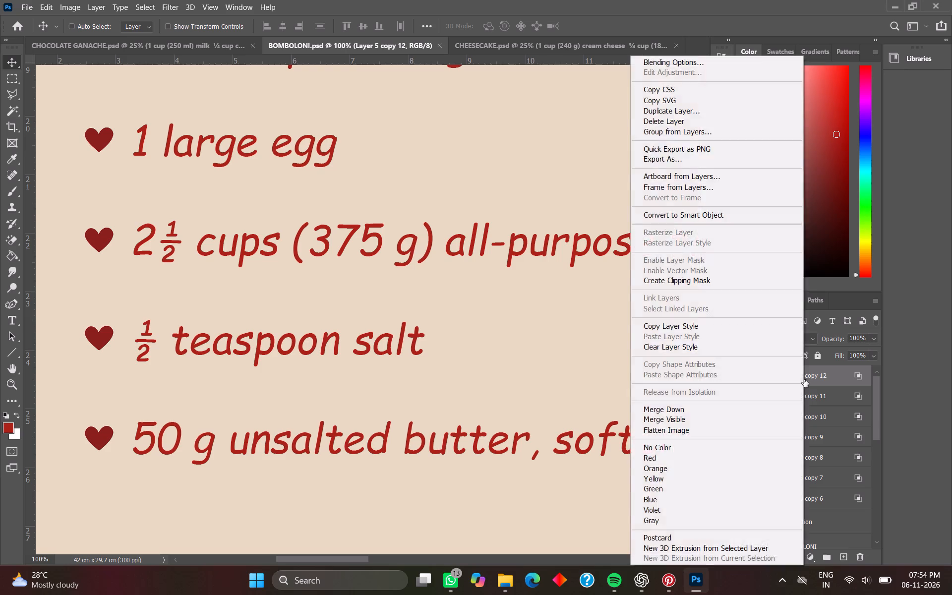
{"action": "left_click", "coordinate": [666, 115]}
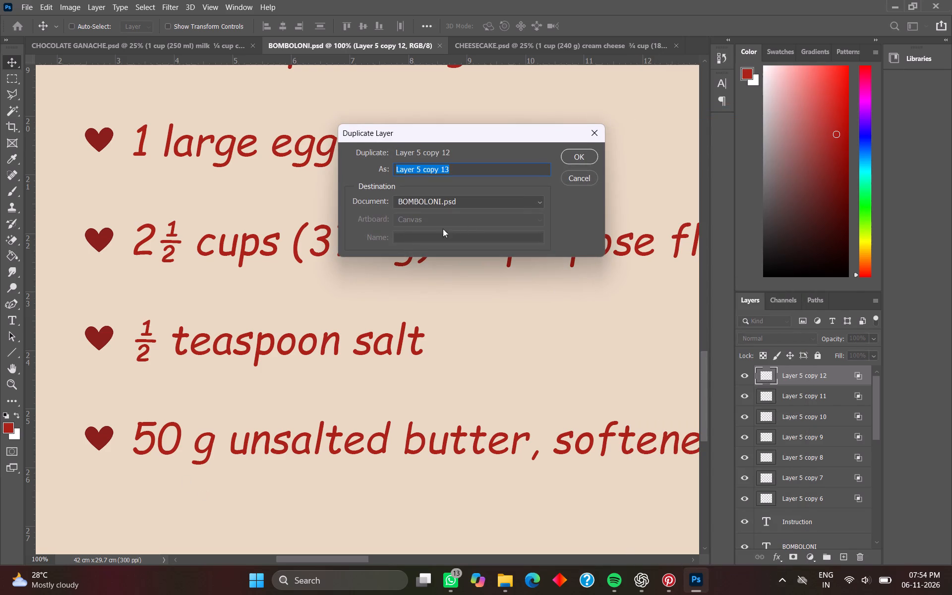
{"action": "left_click", "coordinate": [584, 159]}
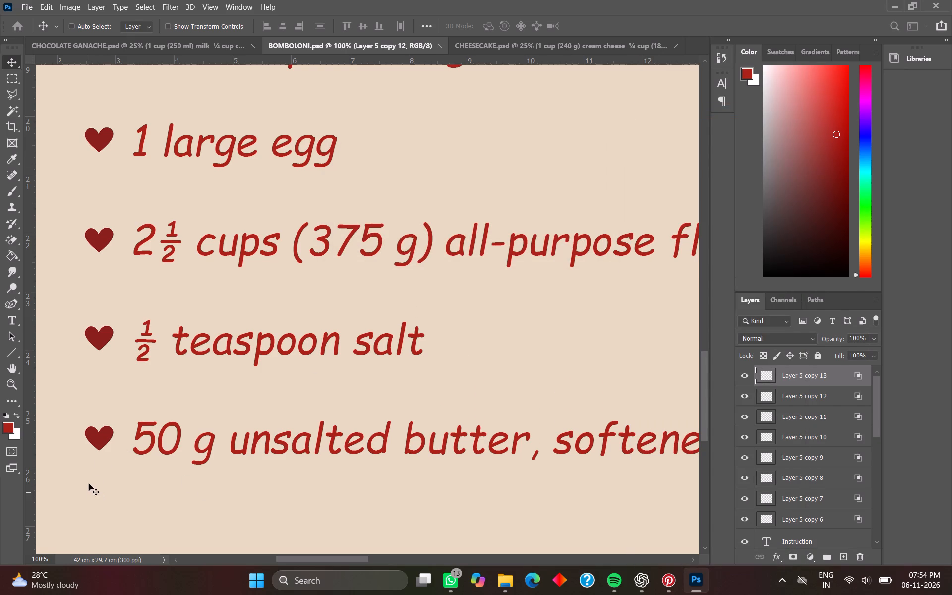
{"action": "left_click_drag", "start_coordinate": [101, 446], "coordinate": [696, 62]}
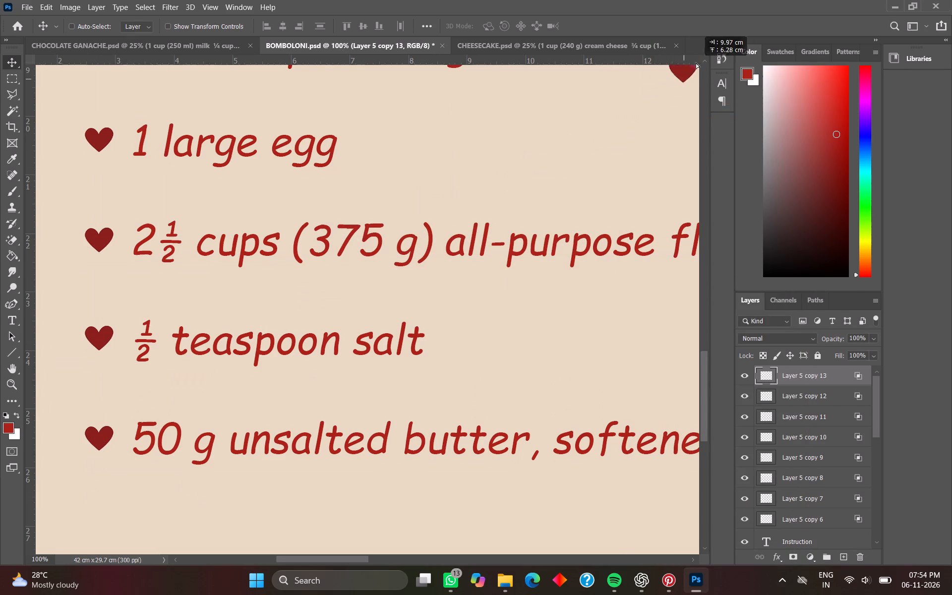
{"action": "left_click_drag", "start_coordinate": [696, 62], "coordinate": [662, 70]}
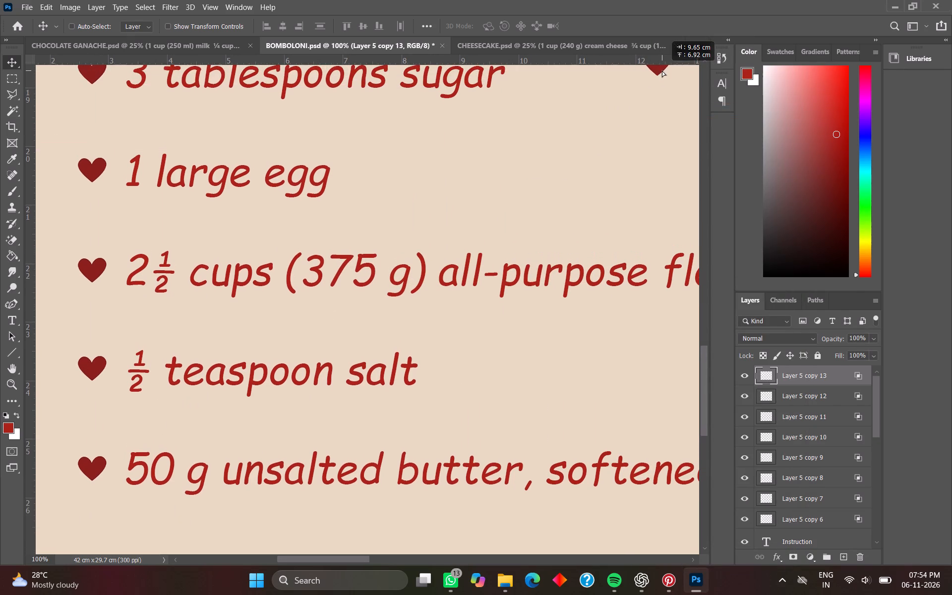
{"action": "left_click_drag", "start_coordinate": [662, 70], "coordinate": [663, 67]}
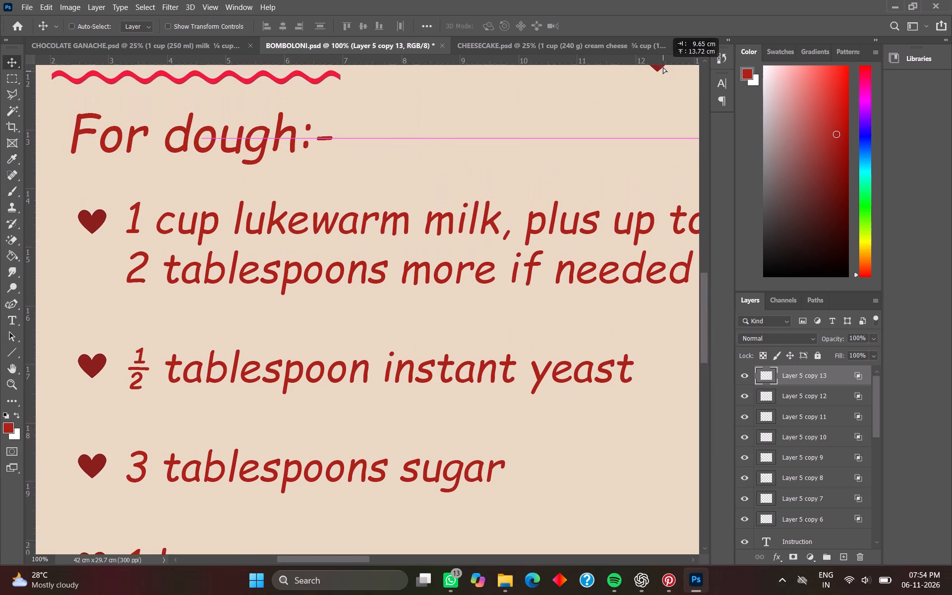
{"action": "left_click_drag", "start_coordinate": [663, 67], "coordinate": [663, 67]}
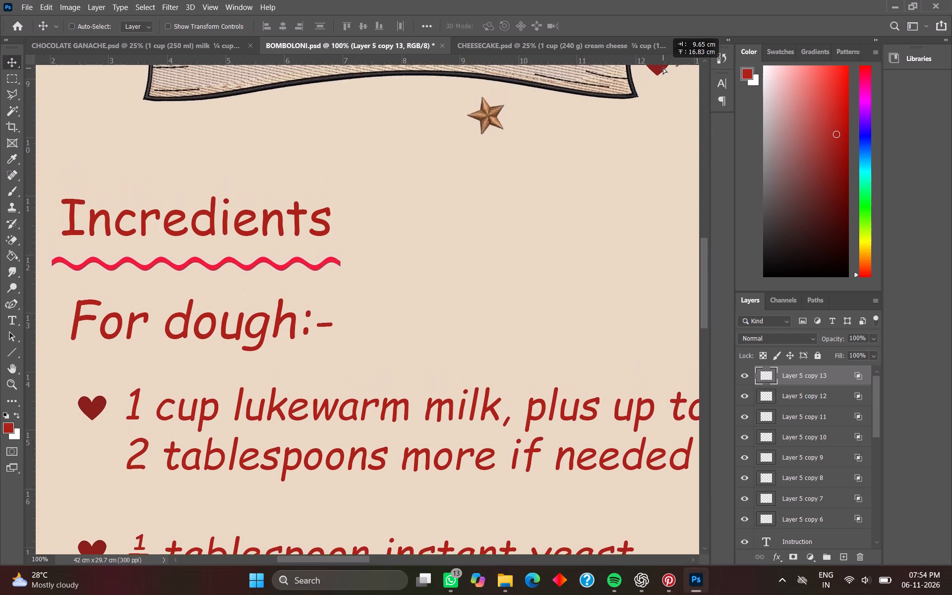
{"action": "left_click_drag", "start_coordinate": [663, 67], "coordinate": [664, 68]}
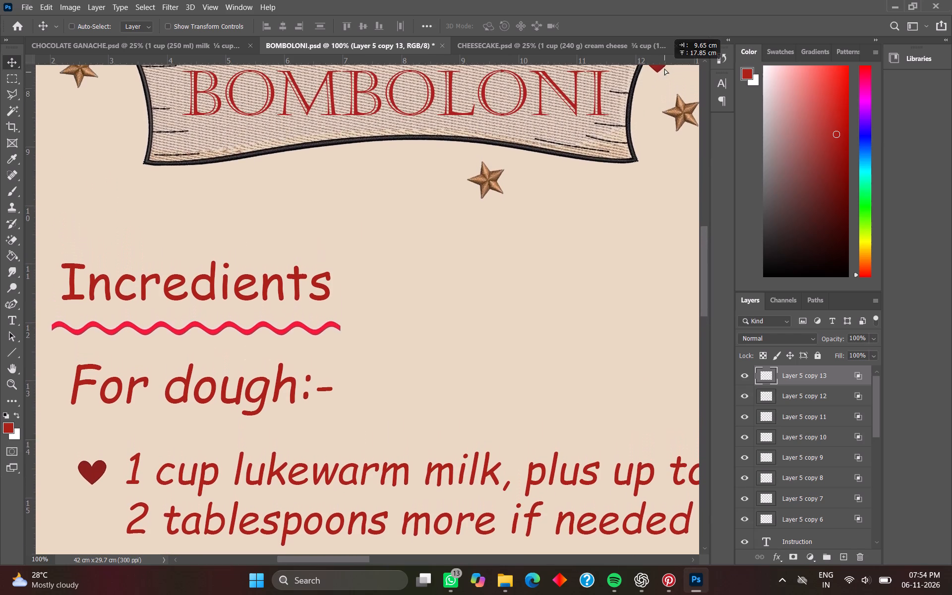
{"action": "left_click_drag", "start_coordinate": [664, 68], "coordinate": [665, 69]}
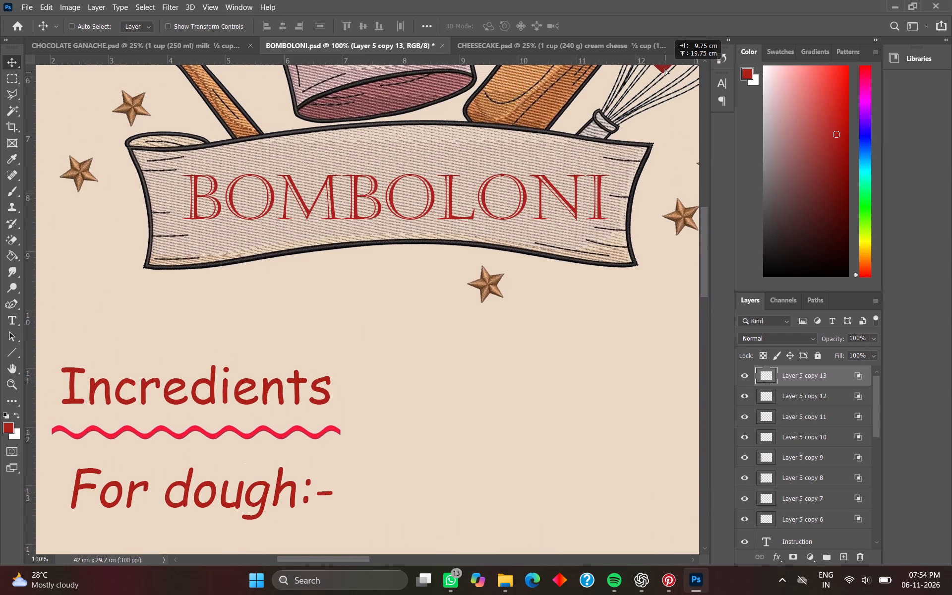
{"action": "left_click_drag", "start_coordinate": [665, 69], "coordinate": [665, 70]}
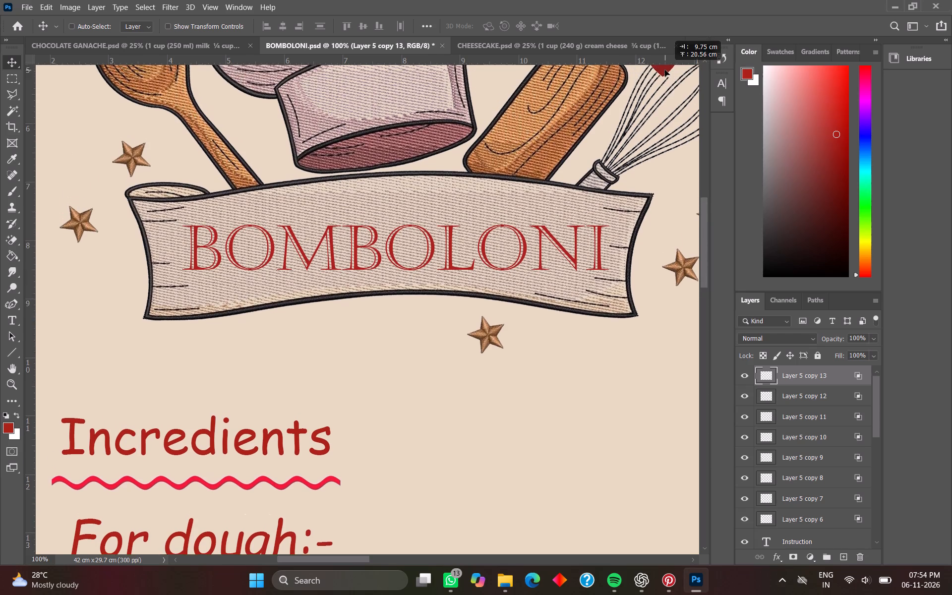
{"action": "left_click_drag", "start_coordinate": [665, 70], "coordinate": [667, 72]}
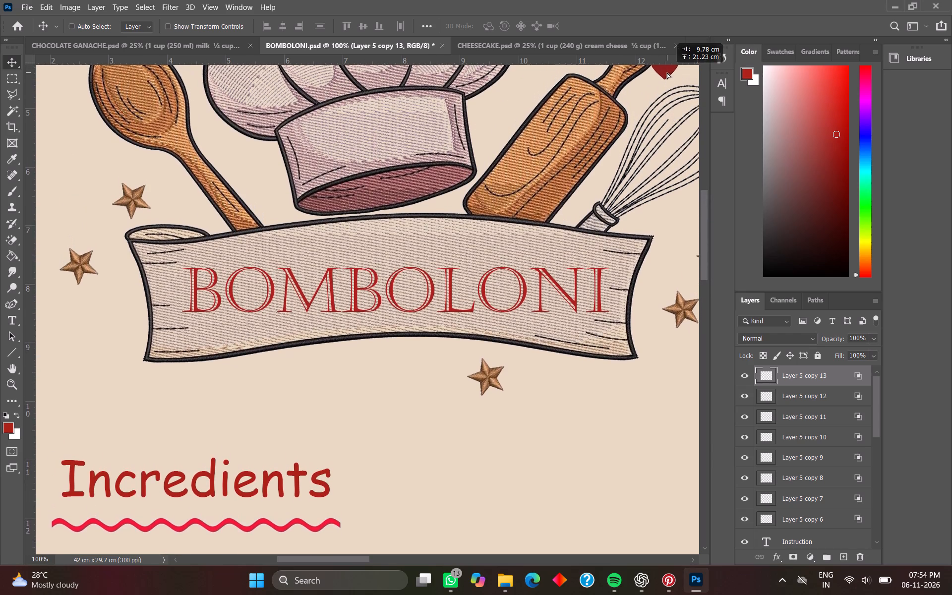
{"action": "left_click_drag", "start_coordinate": [667, 72], "coordinate": [700, 93]}
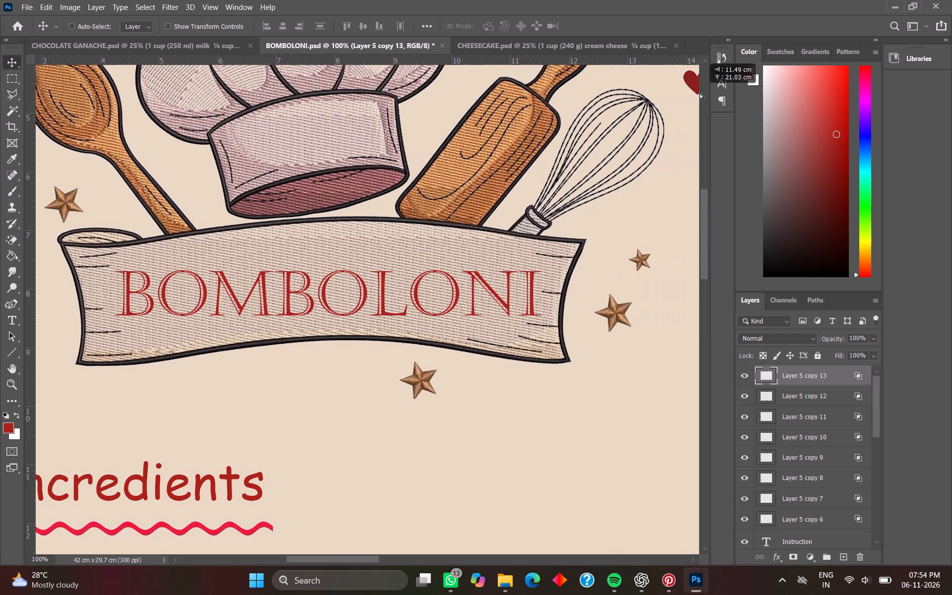
{"action": "left_click_drag", "start_coordinate": [700, 93], "coordinate": [700, 93]}
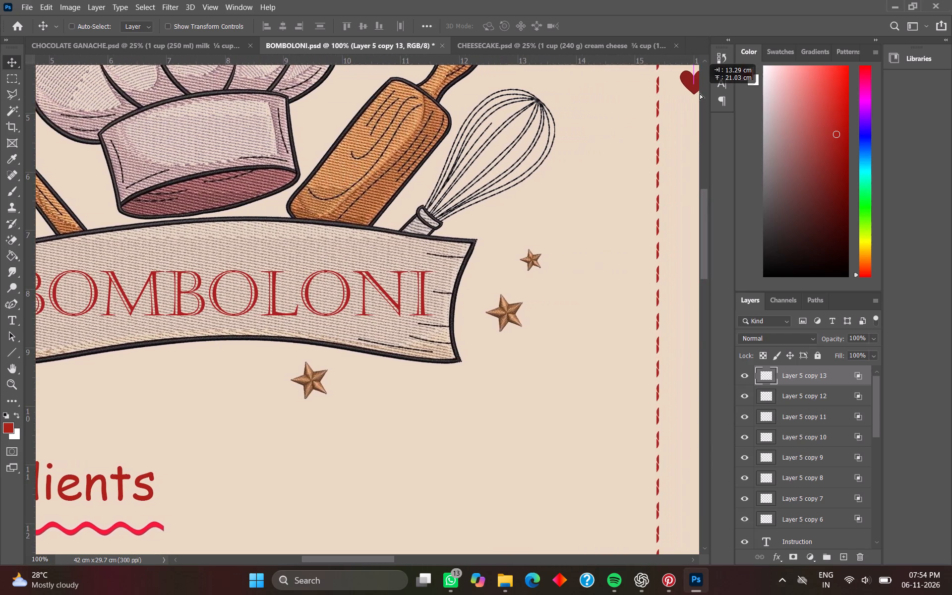
{"action": "left_click_drag", "start_coordinate": [700, 93], "coordinate": [696, 81]}
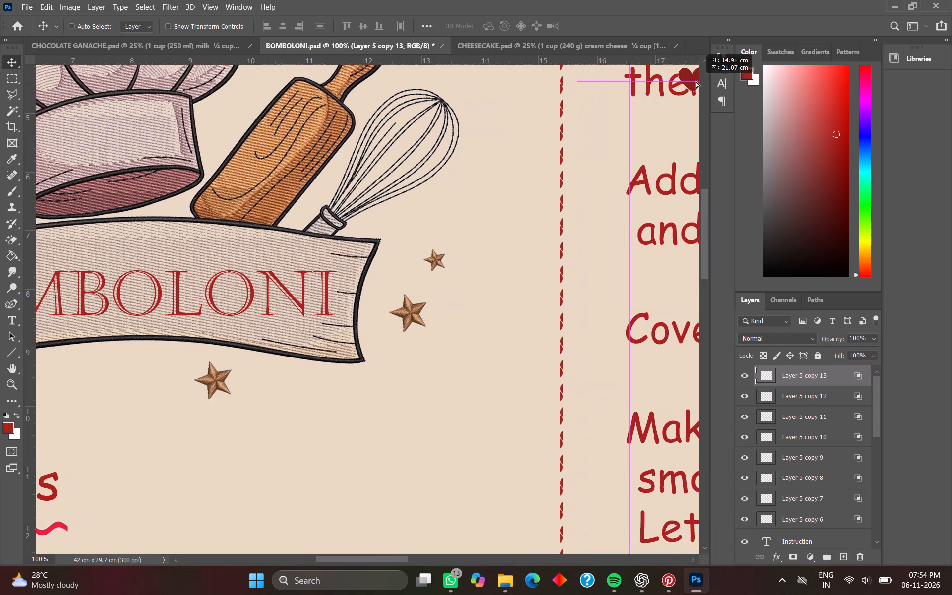
{"action": "left_click_drag", "start_coordinate": [696, 81], "coordinate": [688, 69]}
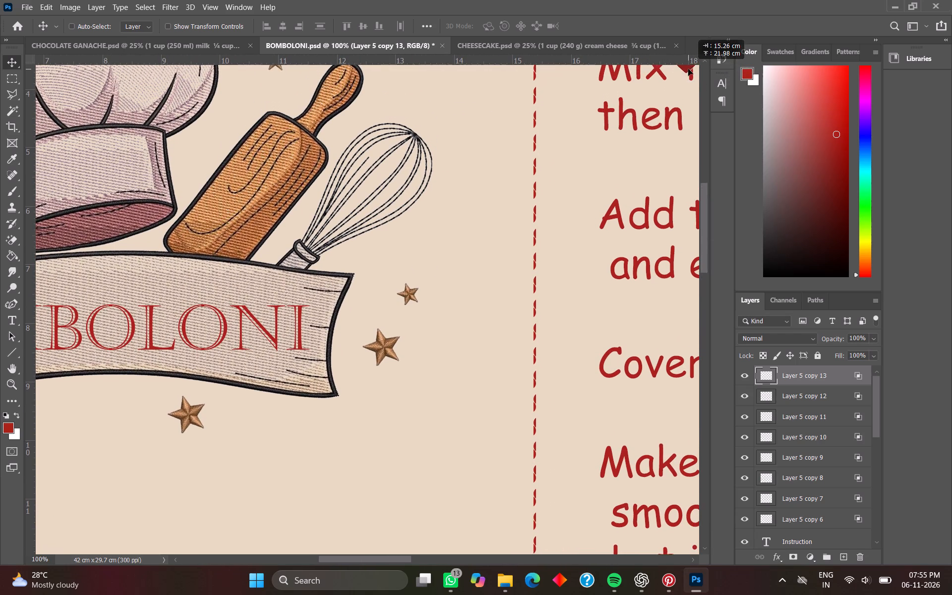
{"action": "left_click_drag", "start_coordinate": [688, 69], "coordinate": [738, 91]}
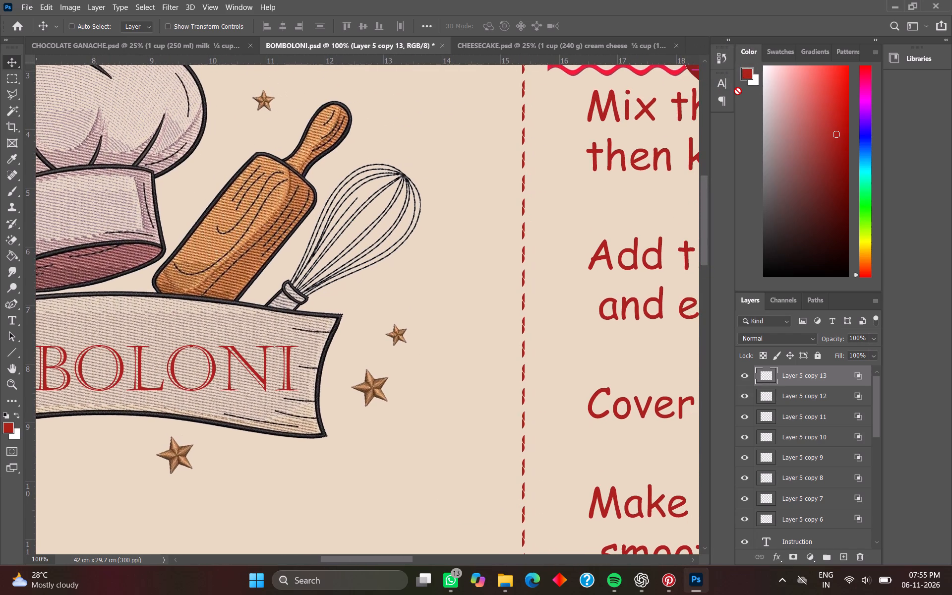
{"action": "left_click_drag", "start_coordinate": [738, 91], "coordinate": [491, 119]}
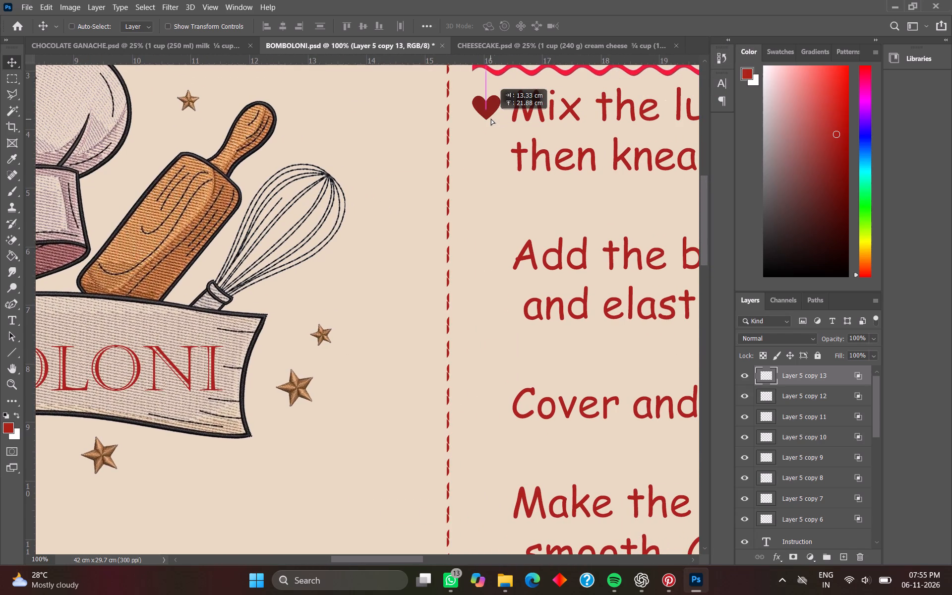
{"action": "left_click_drag", "start_coordinate": [491, 119], "coordinate": [490, 119]}
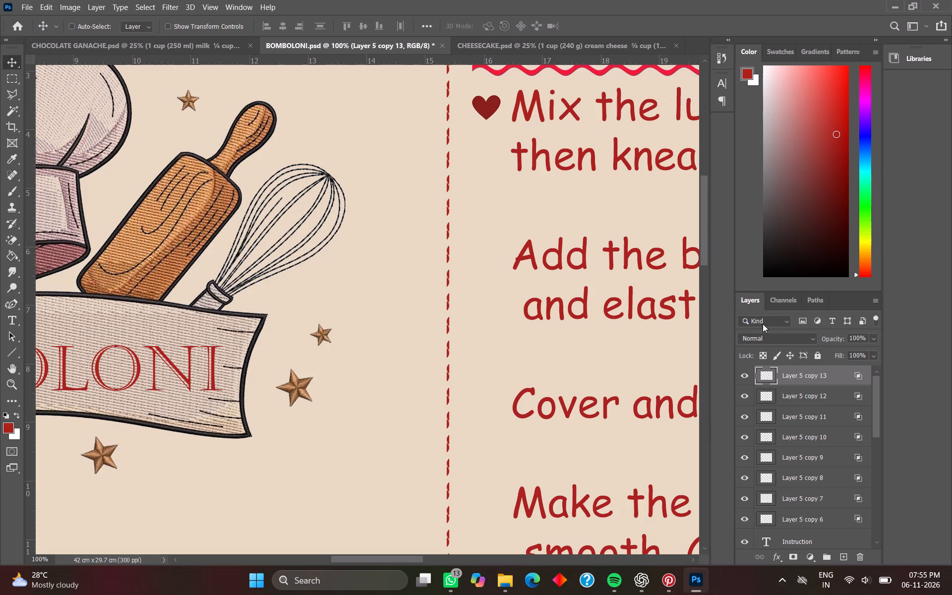
Duplicate the first instruction's heart and place the copy before "Add the…", vertically aligned under the heart above.
{"action": "right_click", "coordinate": [821, 379]}
{"action": "left_click", "coordinate": [670, 112]}
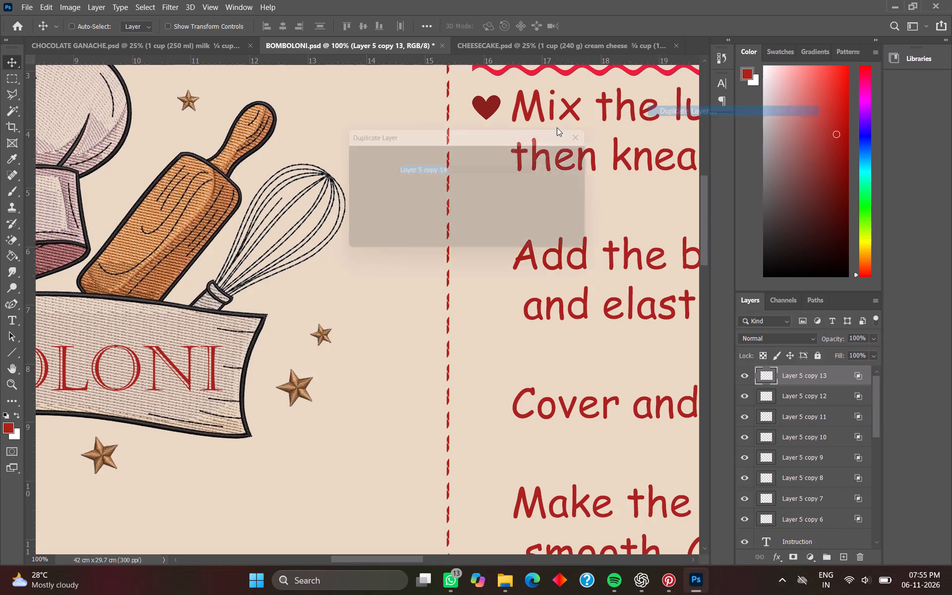
{"action": "left_click", "coordinate": [586, 153]}
{"action": "left_click_drag", "start_coordinate": [485, 110], "coordinate": [496, 216]}
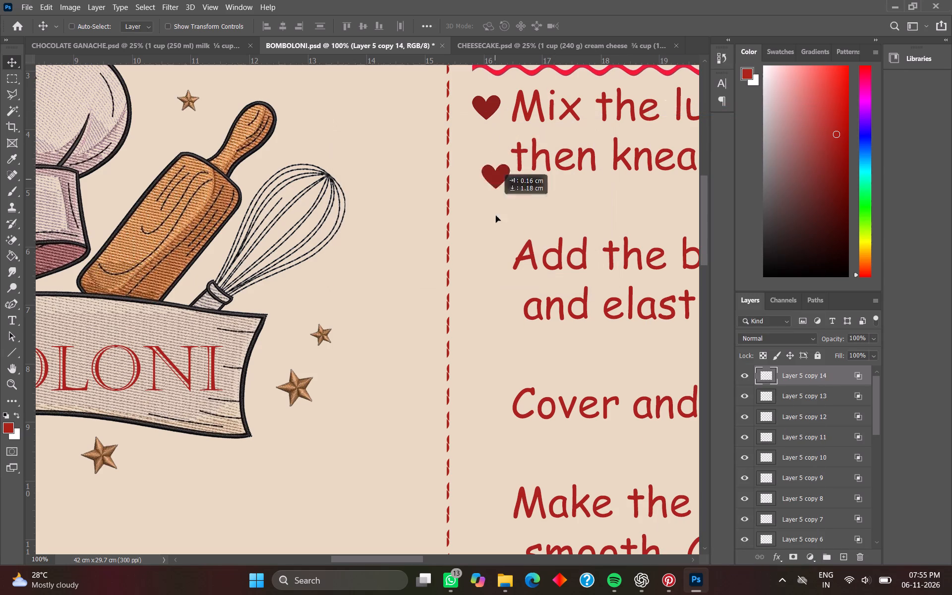
{"action": "left_click_drag", "start_coordinate": [496, 216], "coordinate": [486, 260]}
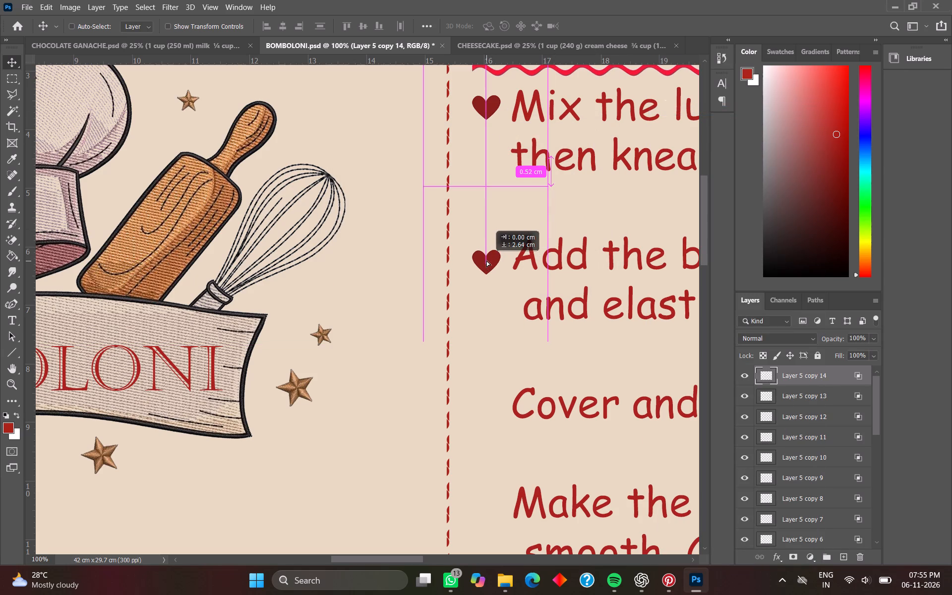
{"action": "left_click_drag", "start_coordinate": [486, 260], "coordinate": [486, 259]}
Duplicate the heart beside "Add the…" and place the copy before "Cover and…", in line with the hearts above.
{"action": "right_click", "coordinate": [798, 371]}
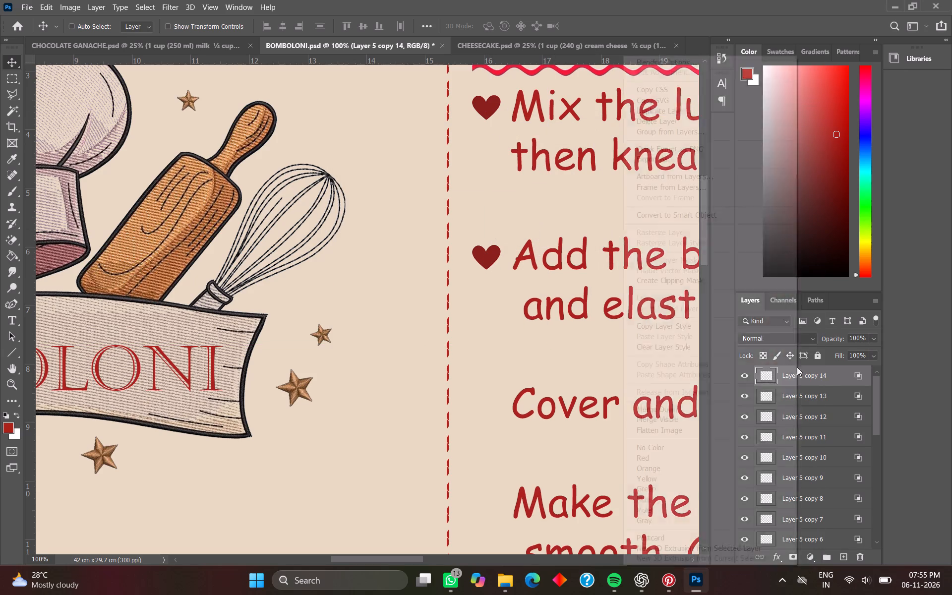
{"action": "left_click", "coordinate": [687, 111]}
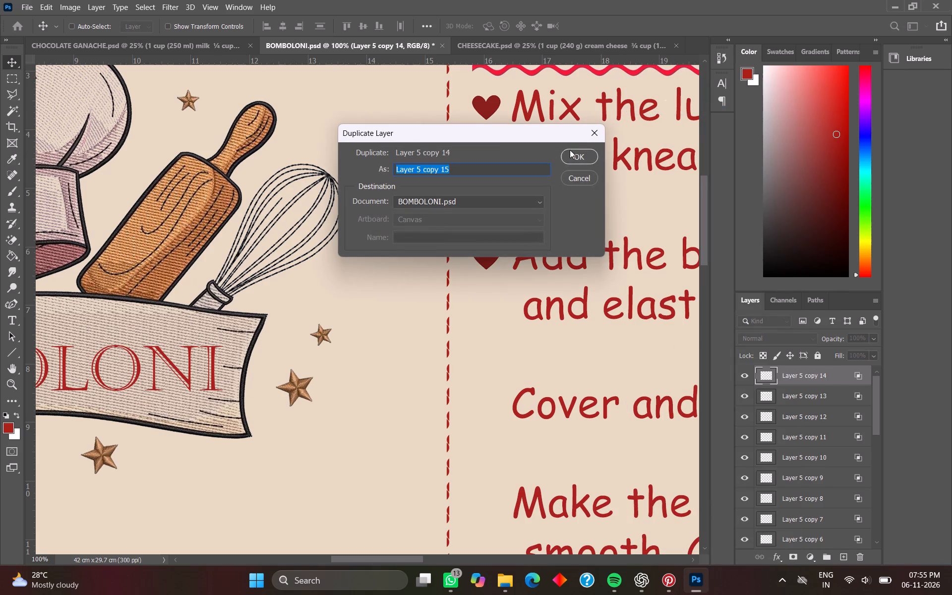
{"action": "left_click", "coordinate": [571, 150]}
{"action": "left_click_drag", "start_coordinate": [483, 258], "coordinate": [488, 408]}
Duplicate the heart beside "Cover and leave…" and place the copy before "Make the filling…", in line with the hearts above.
{"action": "scroll", "coordinate": [498, 318], "scroll_direction": "down", "scroll_amount": 15}
{"action": "scroll", "coordinate": [497, 315], "scroll_direction": "down", "scroll_amount": 9}
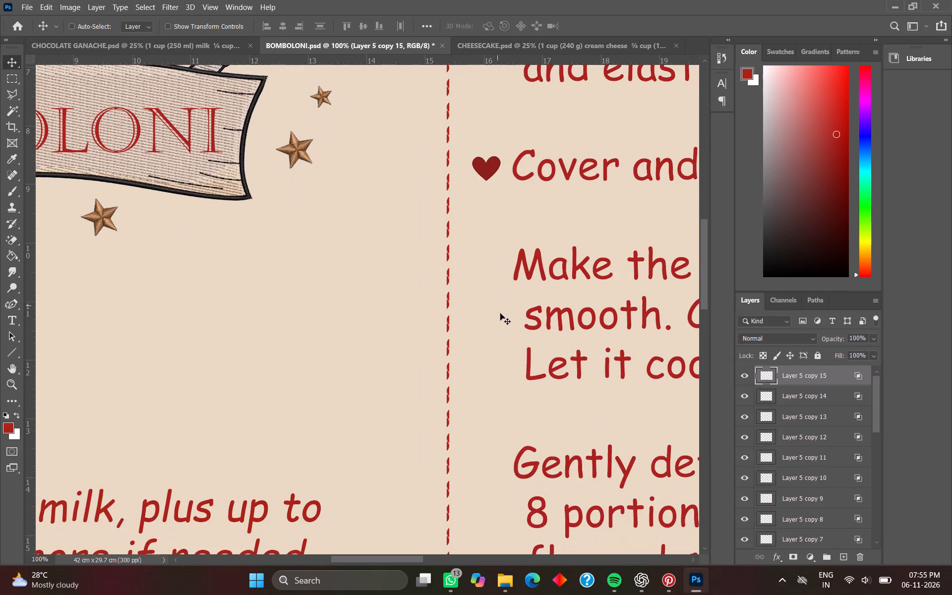
{"action": "scroll", "coordinate": [503, 312], "scroll_direction": "down", "scroll_amount": 3}
{"action": "right_click", "coordinate": [804, 365]}
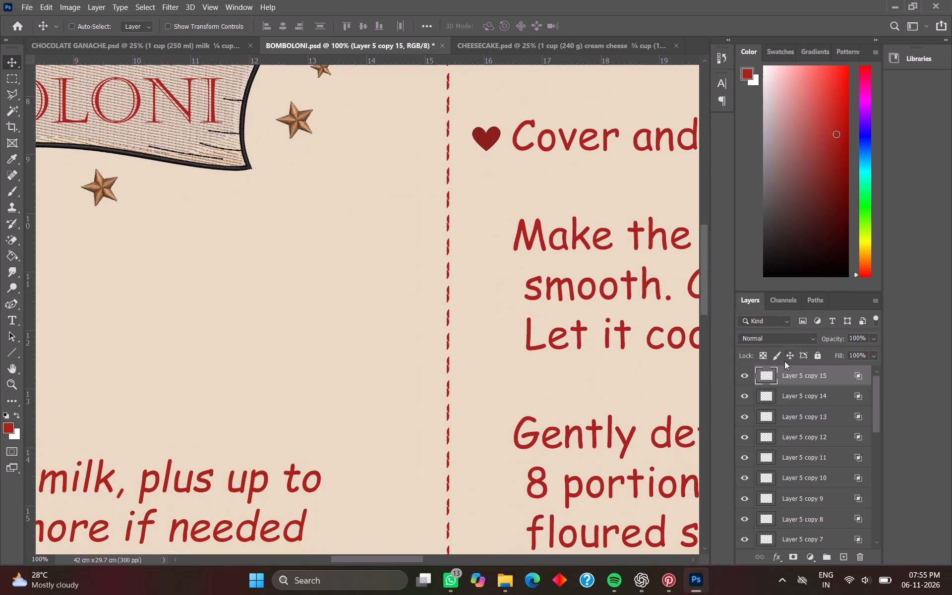
{"action": "right_click", "coordinate": [793, 371]}
{"action": "left_click", "coordinate": [695, 109]}
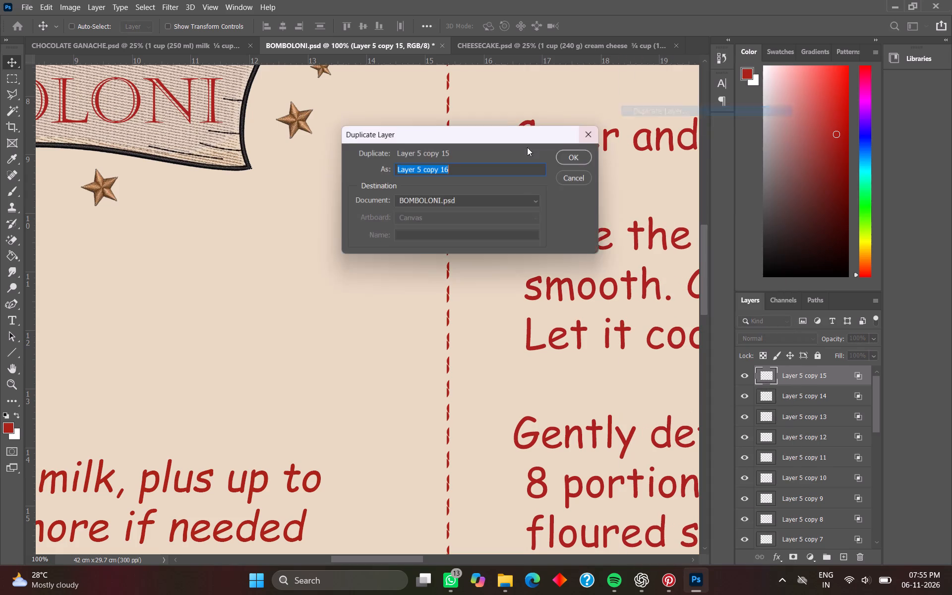
{"action": "left_click", "coordinate": [572, 155]}
{"action": "left_click_drag", "start_coordinate": [484, 141], "coordinate": [498, 239]}
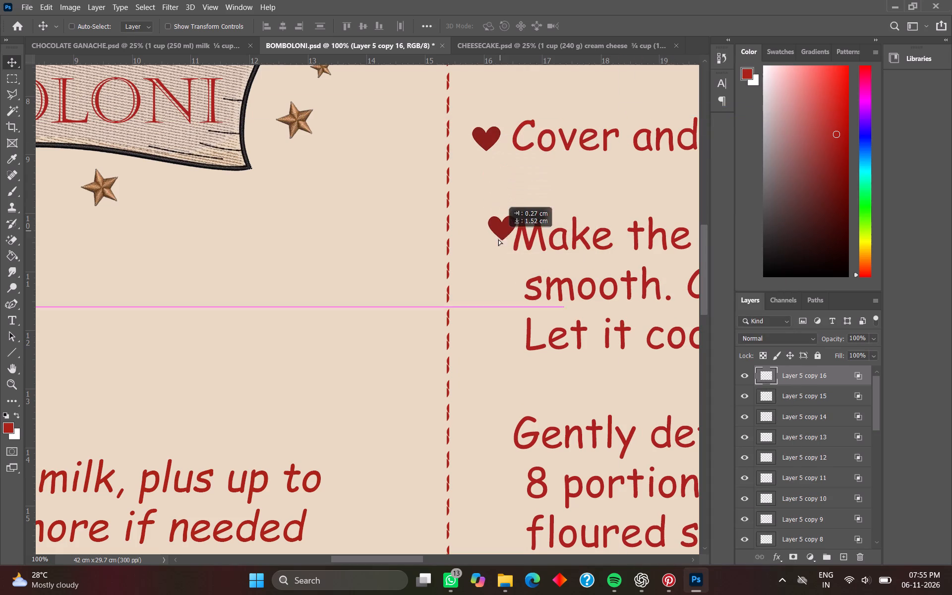
{"action": "left_click_drag", "start_coordinate": [498, 239], "coordinate": [486, 245]}
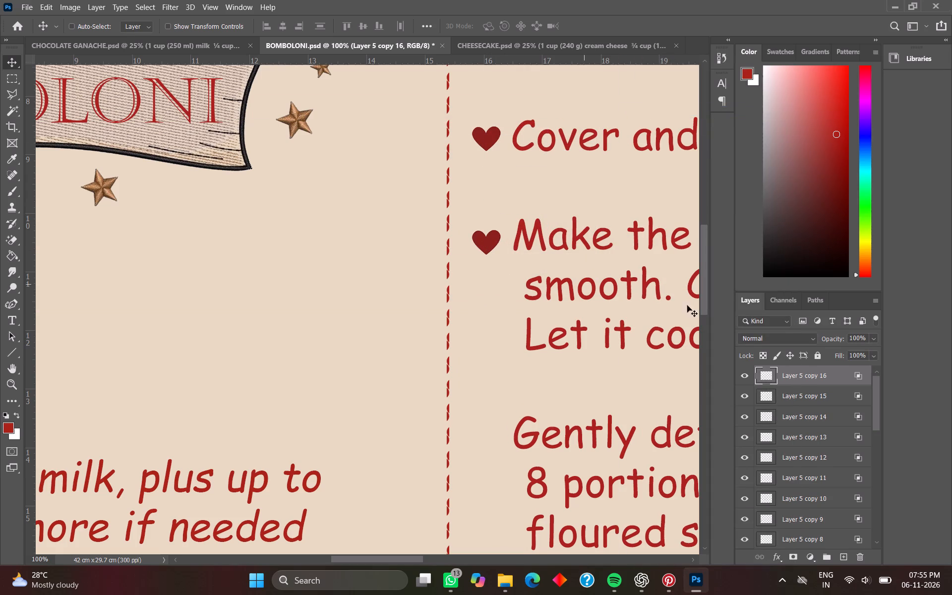
Duplicate the heart beside "Make the filling…" and place the copy before "Gently deflate…", vertically aligned under the heart above.
{"action": "right_click", "coordinate": [793, 370]}
{"action": "left_click", "coordinate": [703, 114]}
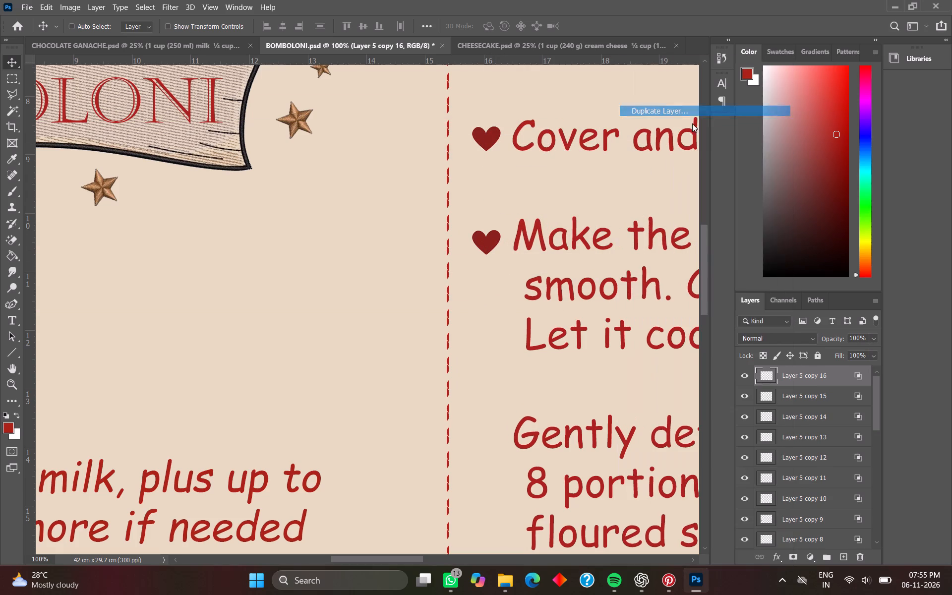
{"action": "left_click", "coordinate": [592, 154]}
{"action": "left_click_drag", "start_coordinate": [482, 251], "coordinate": [481, 334]}
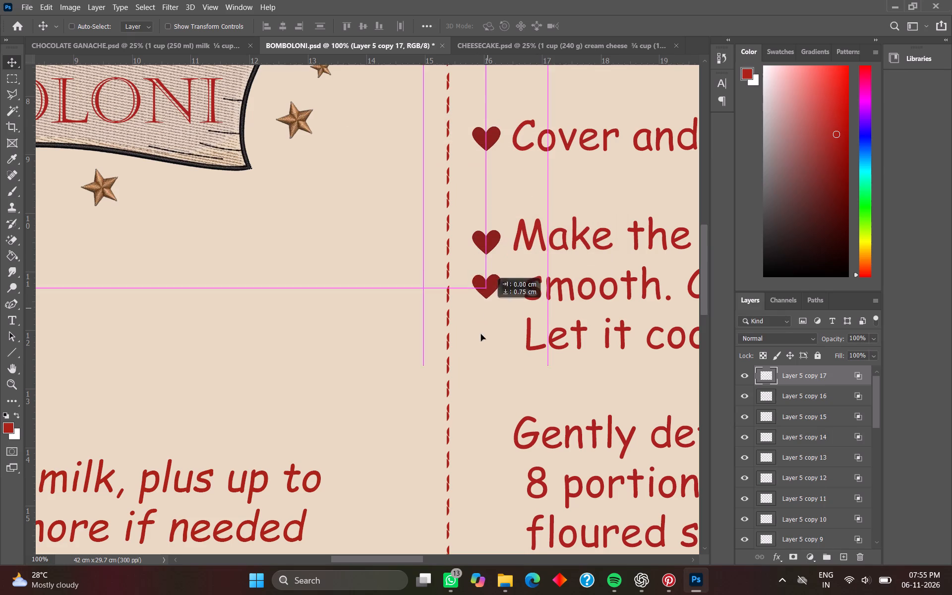
{"action": "left_click_drag", "start_coordinate": [481, 334], "coordinate": [483, 446]}
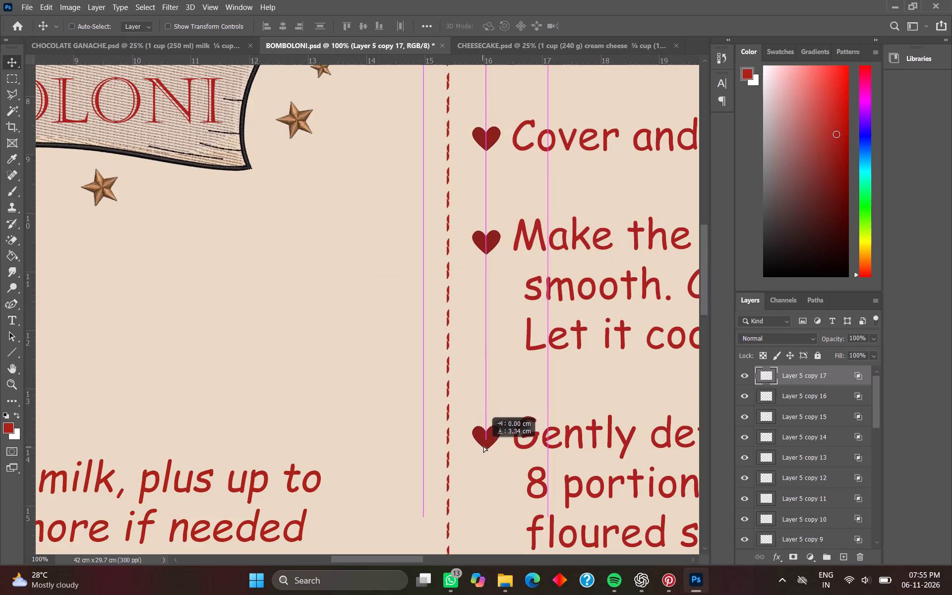
{"action": "left_click_drag", "start_coordinate": [483, 446], "coordinate": [482, 446]}
Duplicate the heart beside "Gently deflate…" and place the copy before "Cover and proof…", vertically aligned with the hearts above.
{"action": "right_click", "coordinate": [806, 378]}
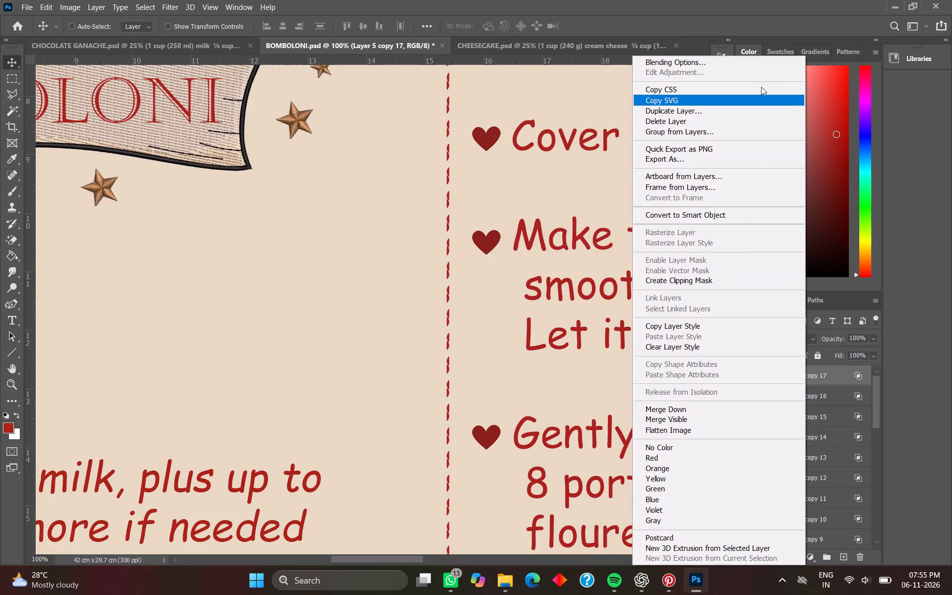
{"action": "left_click", "coordinate": [760, 109]}
{"action": "left_click", "coordinate": [580, 152]}
{"action": "scroll", "coordinate": [499, 292], "scroll_direction": "down", "scroll_amount": 2}
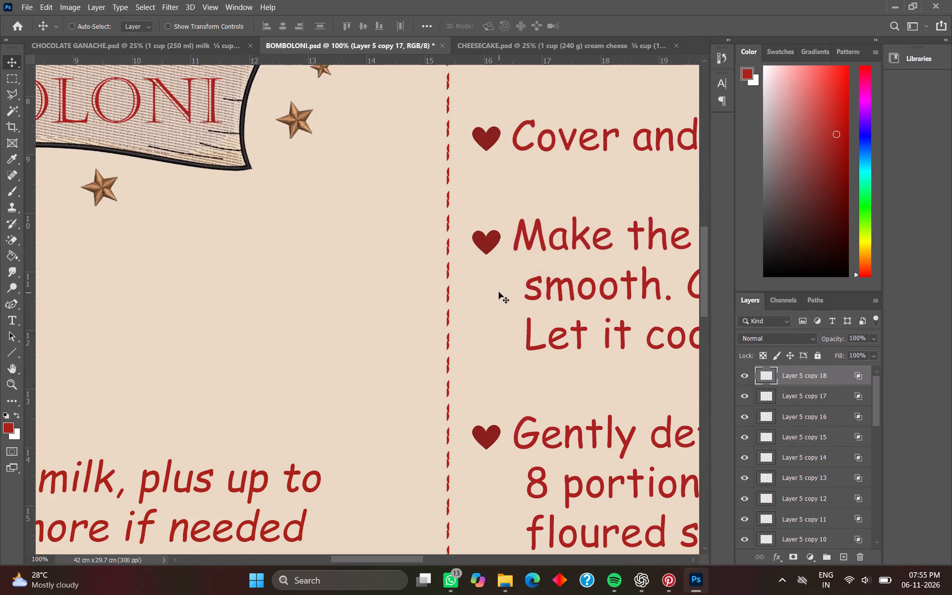
{"action": "scroll", "coordinate": [499, 292], "scroll_direction": "down", "scroll_amount": 20}
{"action": "scroll", "coordinate": [499, 292], "scroll_direction": "down", "scroll_amount": 11}
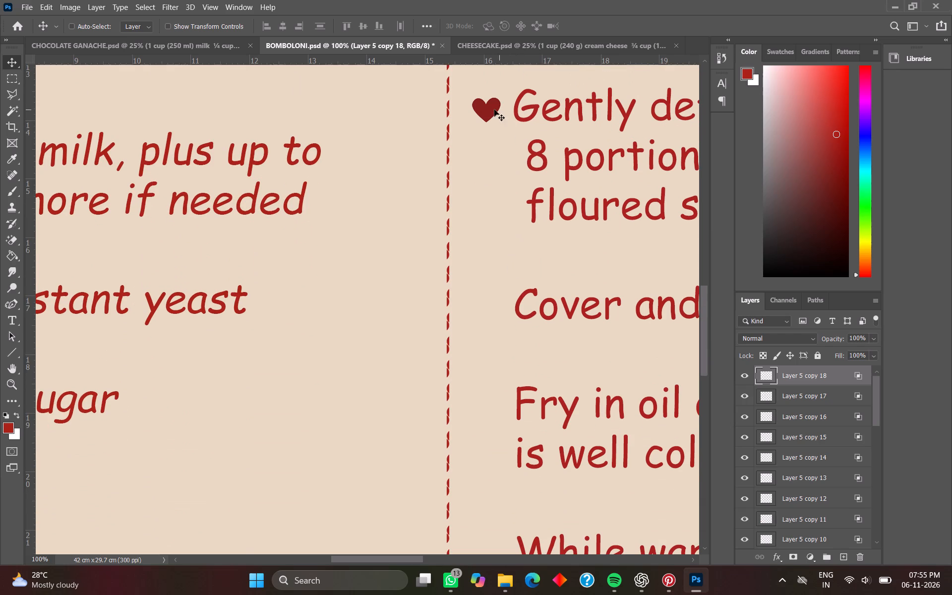
{"action": "left_click_drag", "start_coordinate": [490, 111], "coordinate": [485, 304]}
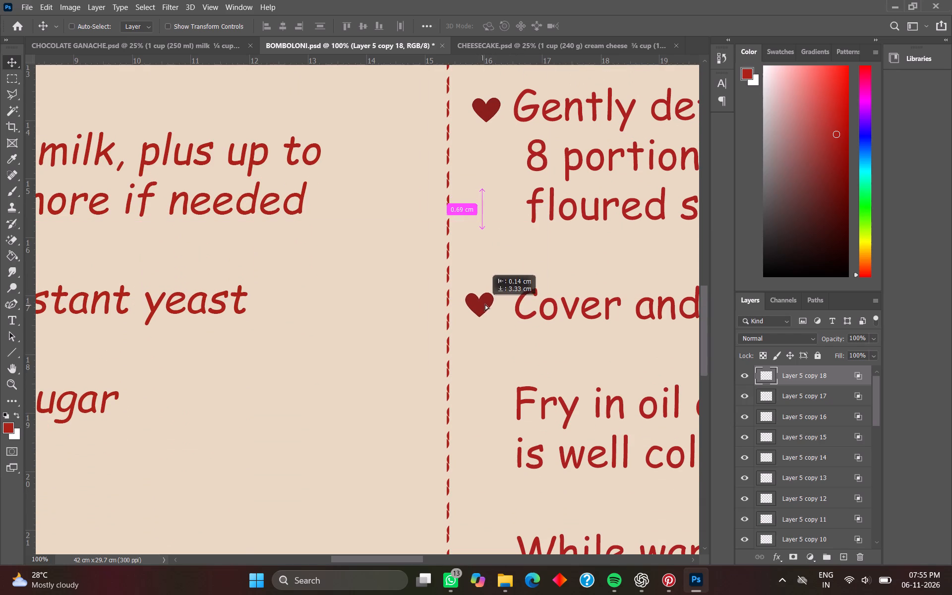
{"action": "left_click_drag", "start_coordinate": [485, 304], "coordinate": [489, 304]}
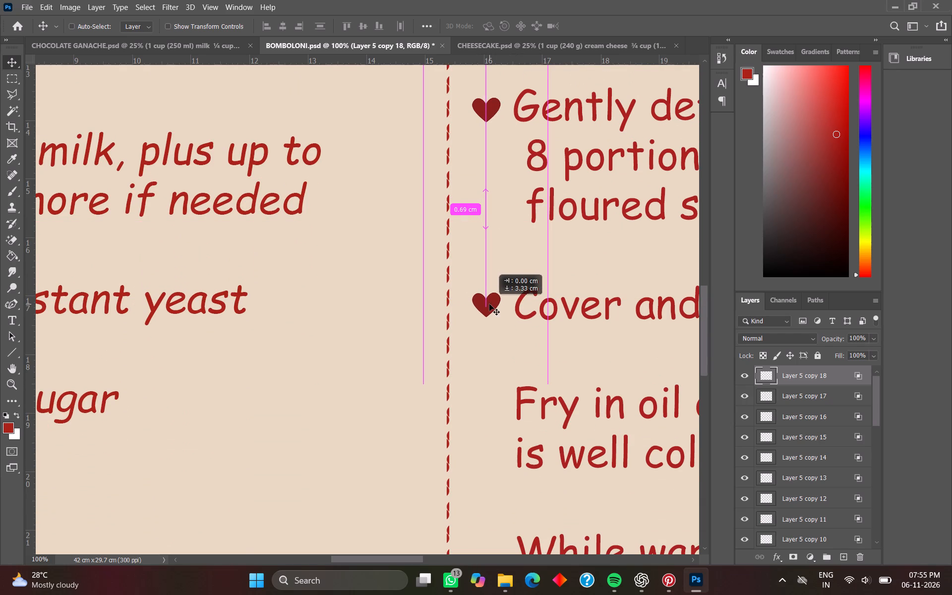
Duplicate the heart beside "Cover and proof…" and place the copy before "Fry in oil…", roughly under the heart above.
{"action": "right_click", "coordinate": [794, 376]}
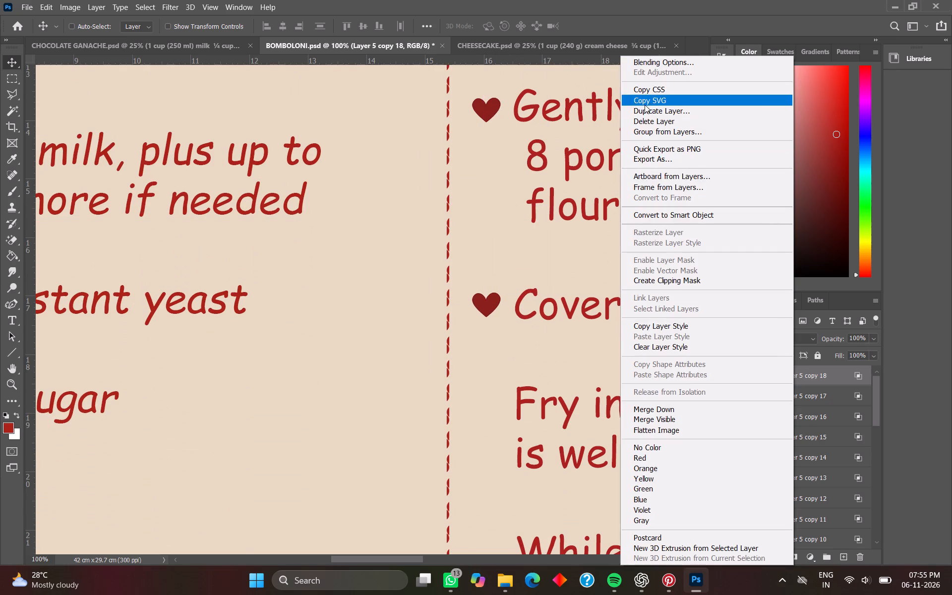
{"action": "left_click", "coordinate": [645, 111]}
{"action": "left_click", "coordinate": [589, 159]}
{"action": "scroll", "coordinate": [568, 222], "scroll_direction": "down", "scroll_amount": 3}
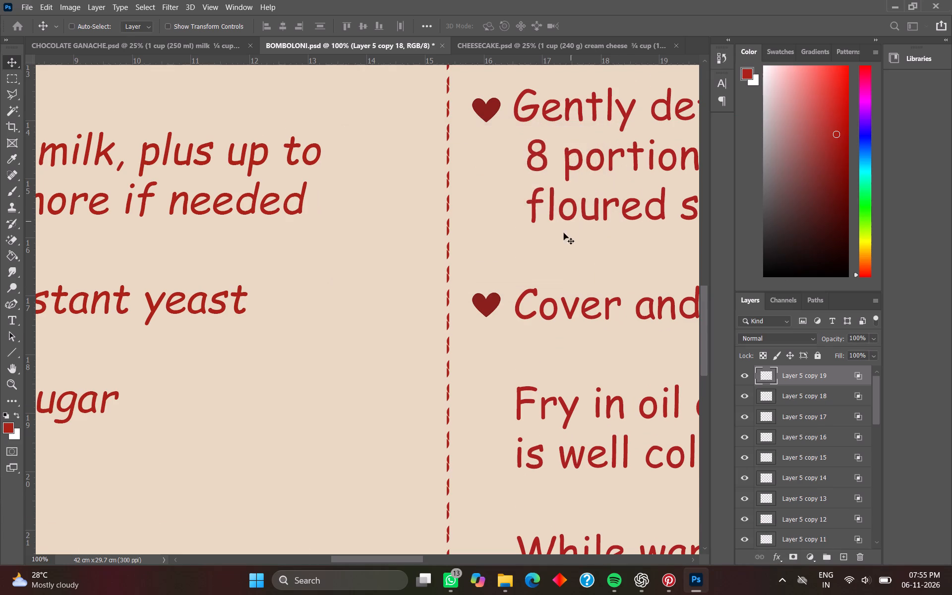
{"action": "scroll", "coordinate": [564, 233], "scroll_direction": "down", "scroll_amount": 12}
{"action": "scroll", "coordinate": [531, 171], "scroll_direction": "down", "scroll_amount": 3}
{"action": "left_click_drag", "start_coordinate": [482, 136], "coordinate": [486, 237]}
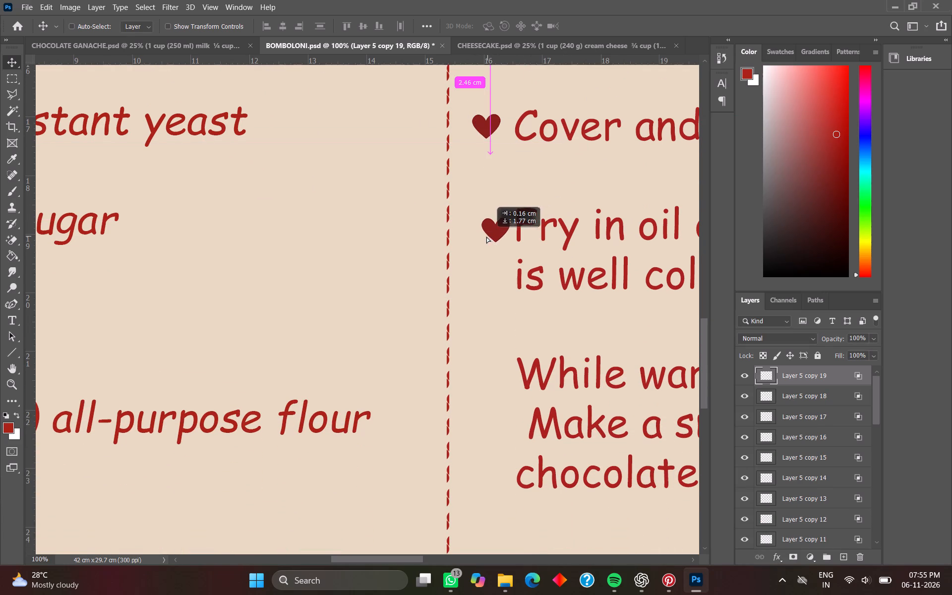
{"action": "left_click_drag", "start_coordinate": [486, 237], "coordinate": [481, 235]}
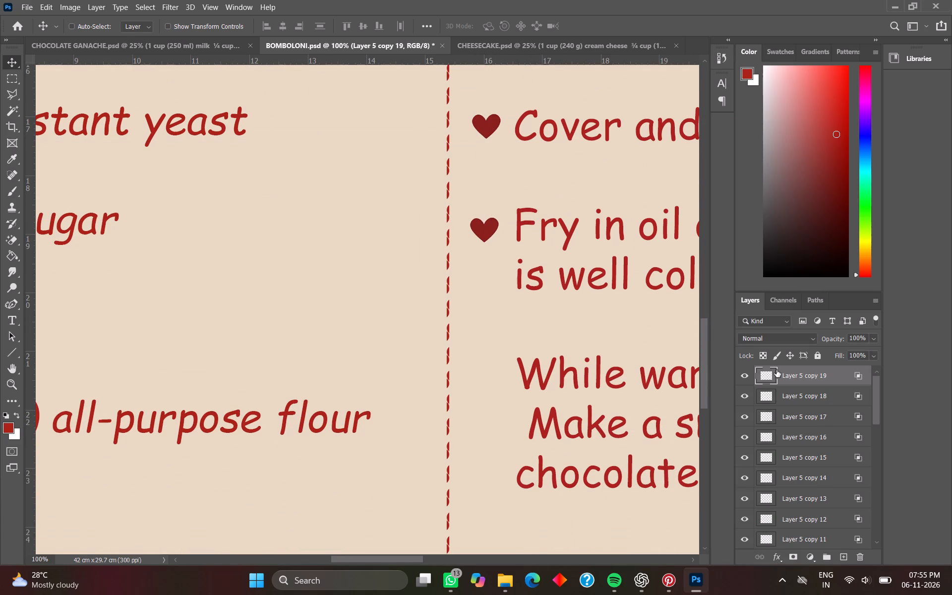
Duplicate the heart beside "Fry in oil…" and place the copy before "While warm…", vertically aligned under it.
{"action": "right_click", "coordinate": [775, 369]}
{"action": "left_click", "coordinate": [839, 375]}
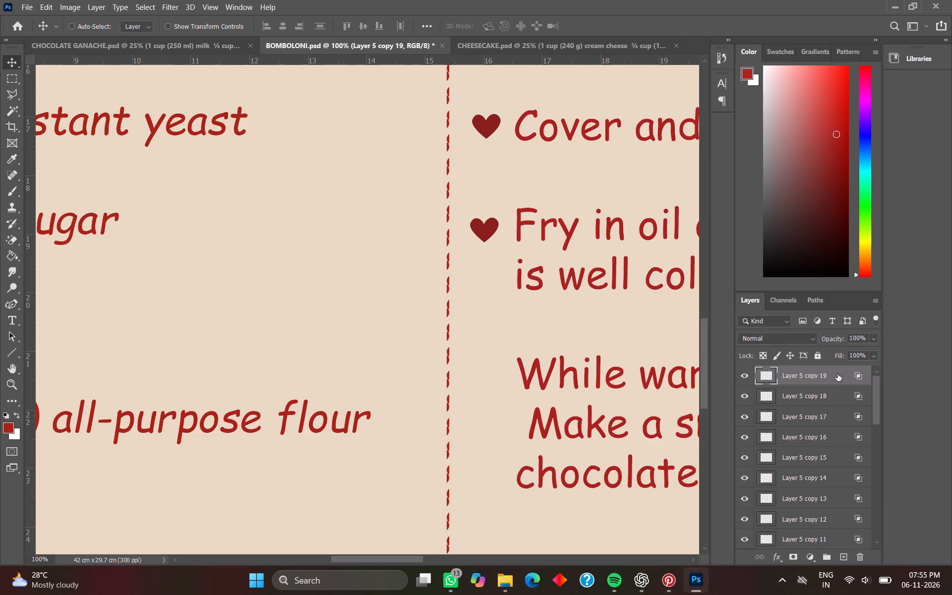
{"action": "right_click", "coordinate": [837, 374]}
{"action": "left_click", "coordinate": [749, 110]}
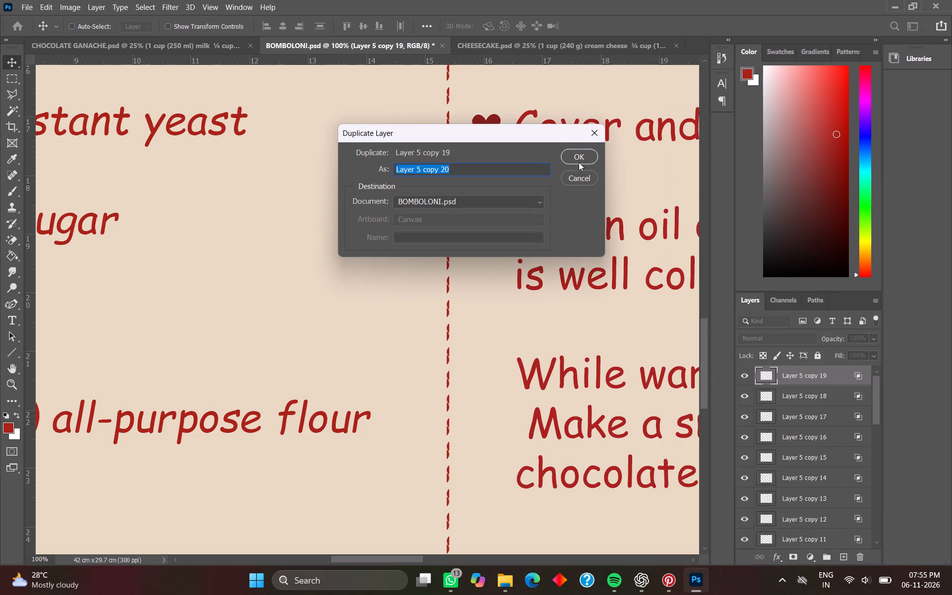
{"action": "left_click", "coordinate": [576, 155]}
{"action": "scroll", "coordinate": [493, 240], "scroll_direction": "down", "scroll_amount": 12}
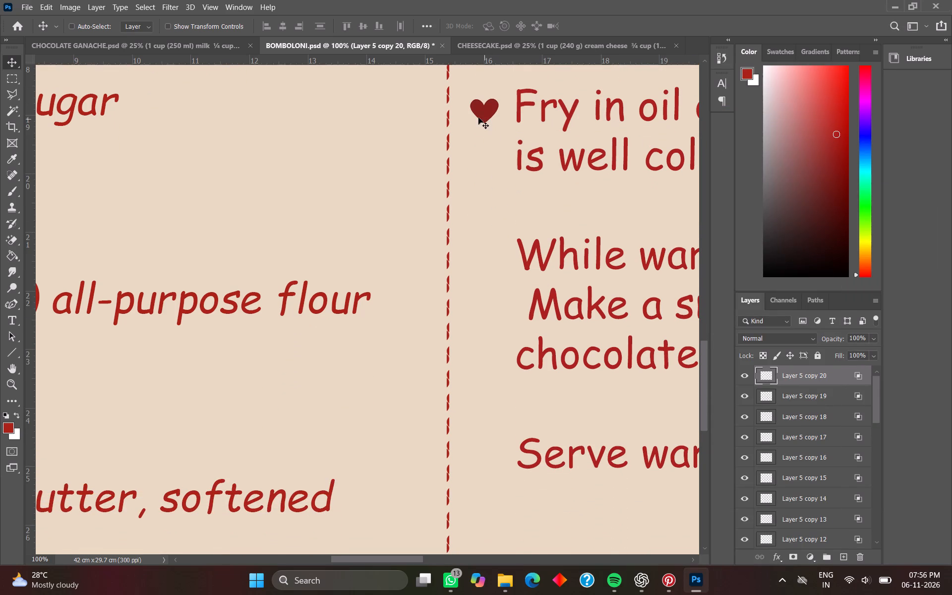
{"action": "left_click_drag", "start_coordinate": [478, 118], "coordinate": [476, 258]}
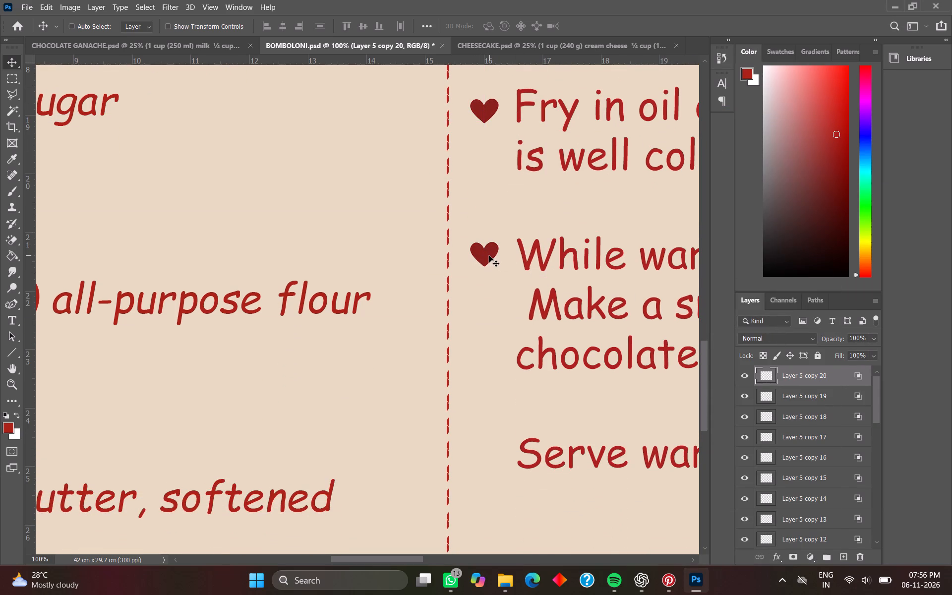
{"action": "left_click", "coordinate": [488, 255]}
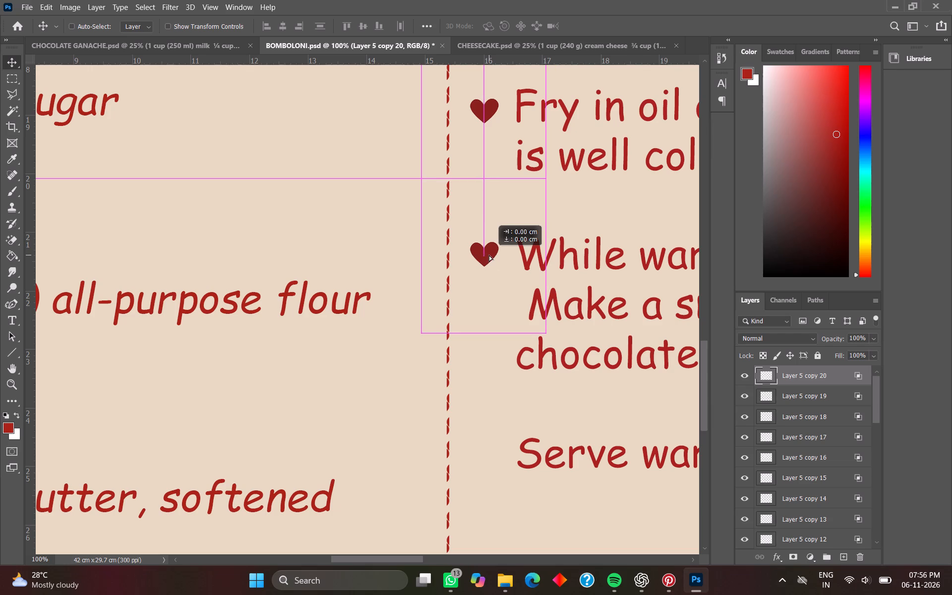
Duplicate the heart beside "While warm…" and place the copy before the last instruction, "Serve warm and enjoy!", vertically aligned under it.
{"action": "right_click", "coordinate": [811, 374]}
{"action": "left_click", "coordinate": [719, 113]}
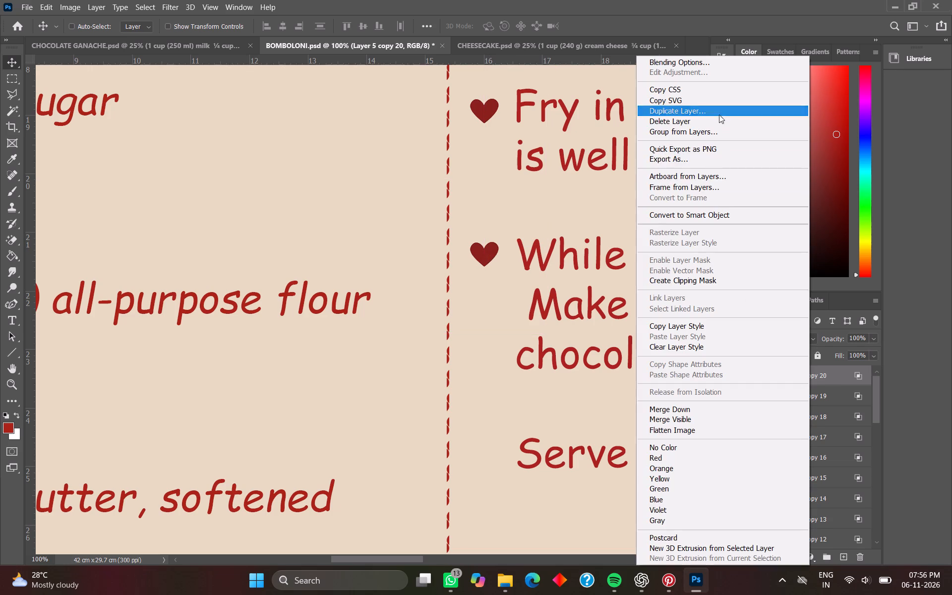
{"action": "left_click", "coordinate": [587, 160]}
{"action": "scroll", "coordinate": [528, 208], "scroll_direction": "down", "scroll_amount": 7}
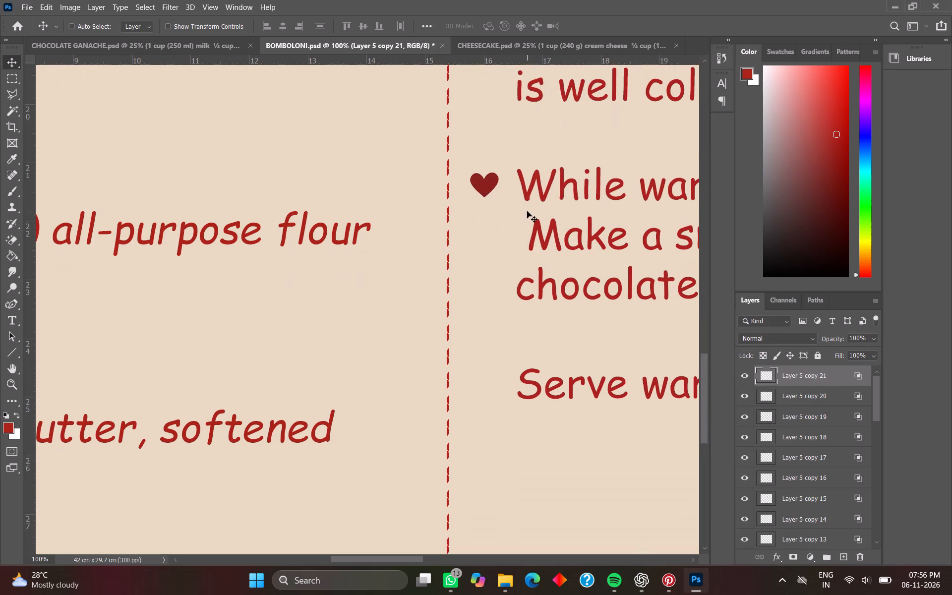
{"action": "scroll", "coordinate": [527, 211], "scroll_direction": "down", "scroll_amount": 6}
{"action": "left_click_drag", "start_coordinate": [483, 126], "coordinate": [479, 307]}
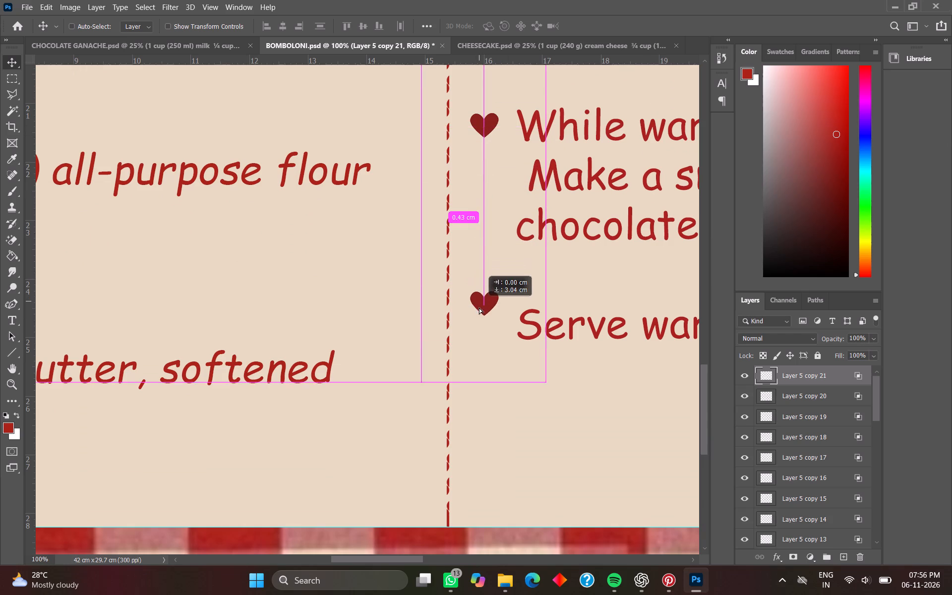
{"action": "left_click_drag", "start_coordinate": [479, 307], "coordinate": [482, 322]}
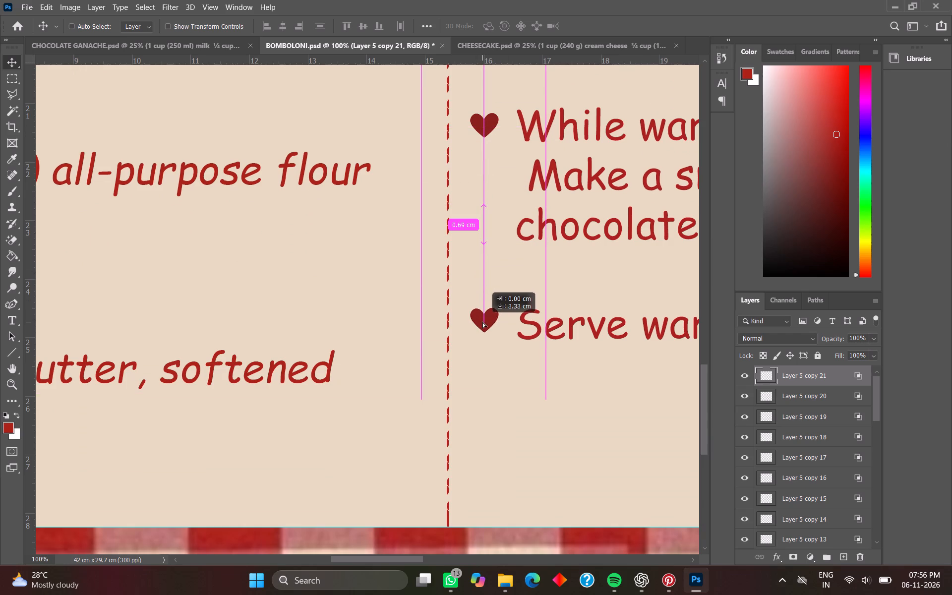
{"action": "left_click_drag", "start_coordinate": [482, 322], "coordinate": [482, 322]}
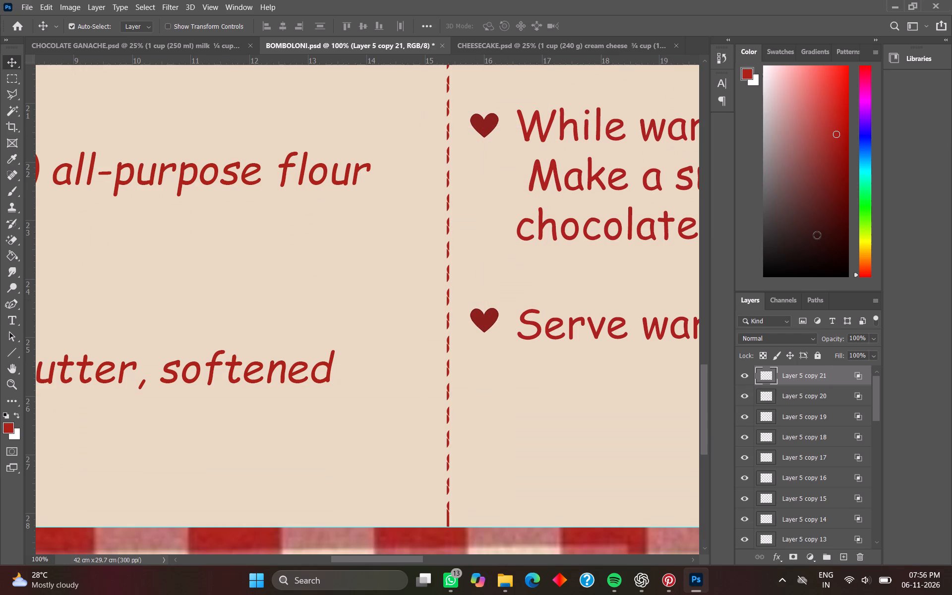
Bring the whole Bomboloni card into view and save the document.
{"action": "key", "text": "ctrl+minus"}
{"action": "key", "text": "ctrl+minus"}
{"action": "key", "text": "ctrl+minus"}
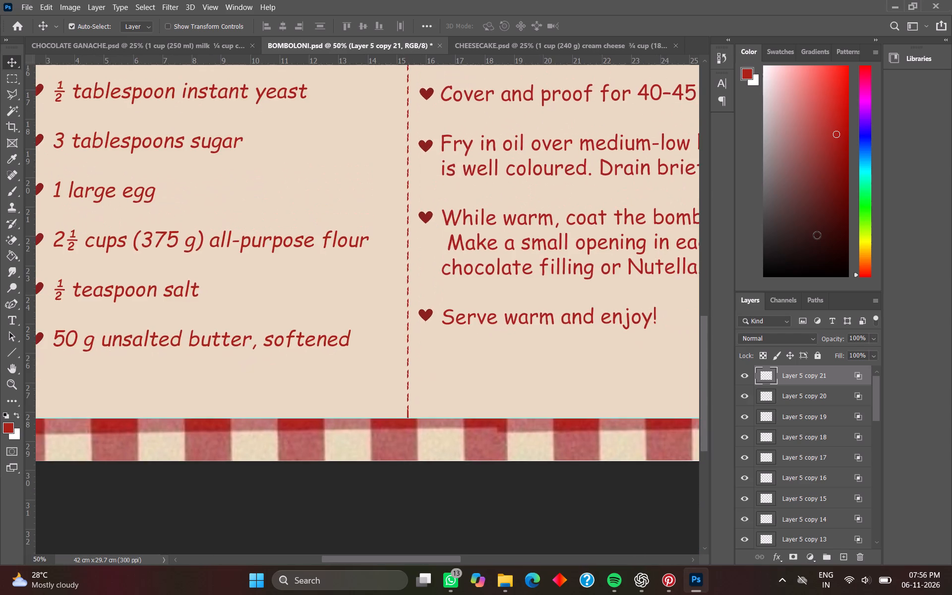
{"action": "key", "text": "ctrl+minus"}
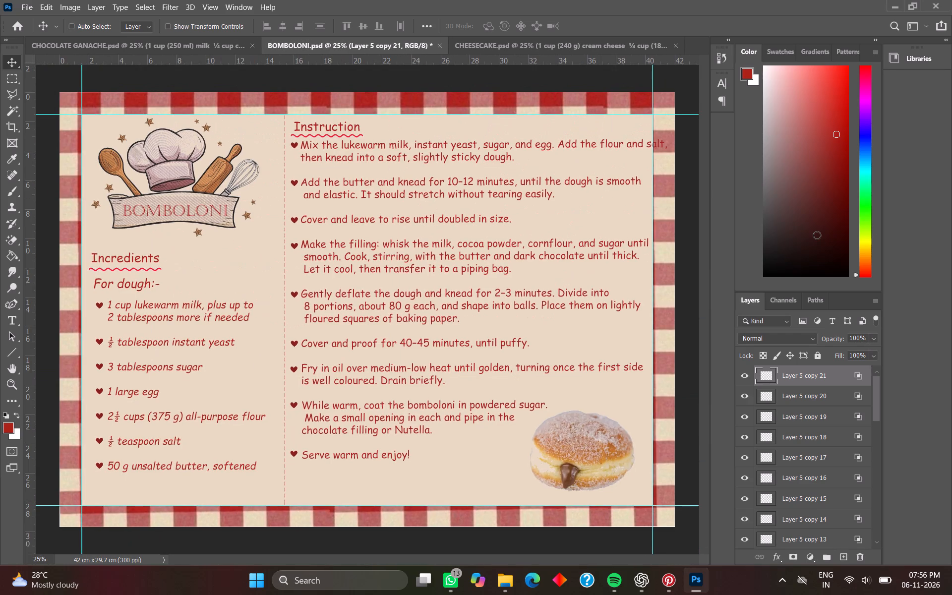
{"action": "key", "text": "ctrl+s"}
{"action": "key", "text": "ctrl+s"}
{"action": "key", "text": "ctrl+s"}
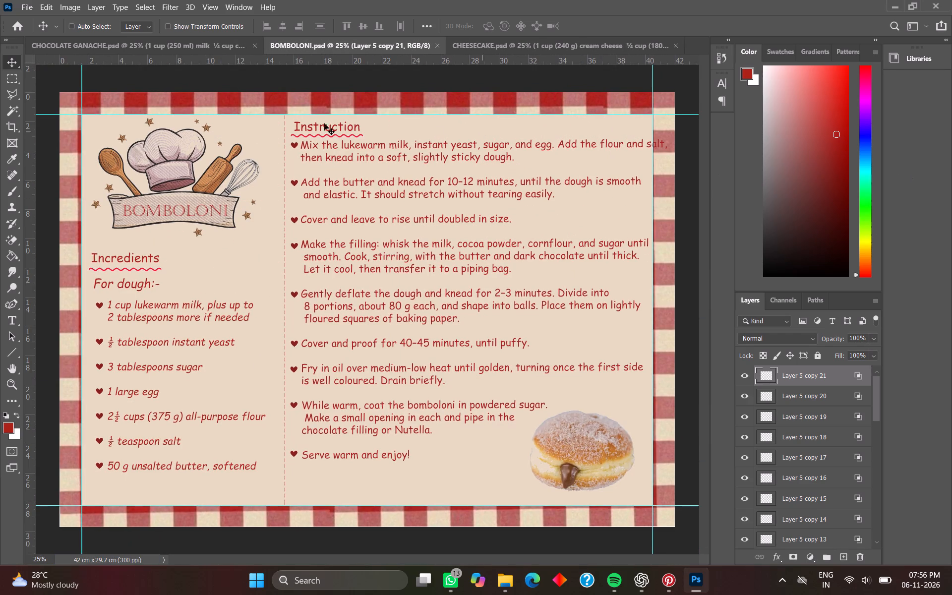
Close the Chocolate Ganache document, saving its changes.
{"action": "left_click", "coordinate": [252, 45]}
{"action": "left_click", "coordinate": [453, 225]}
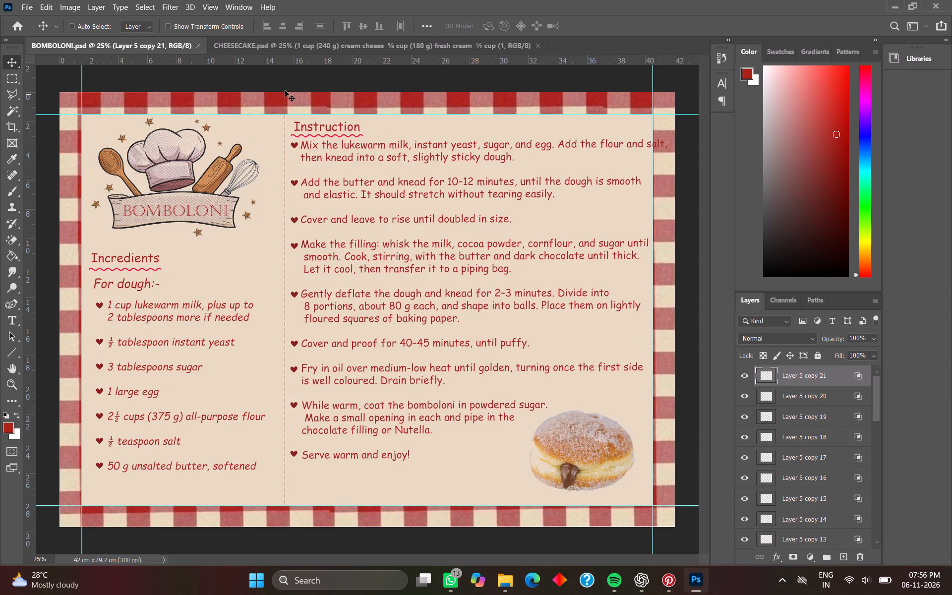
Switch to the Cheesecake document, save it and close it.
{"action": "left_click", "coordinate": [279, 46]}
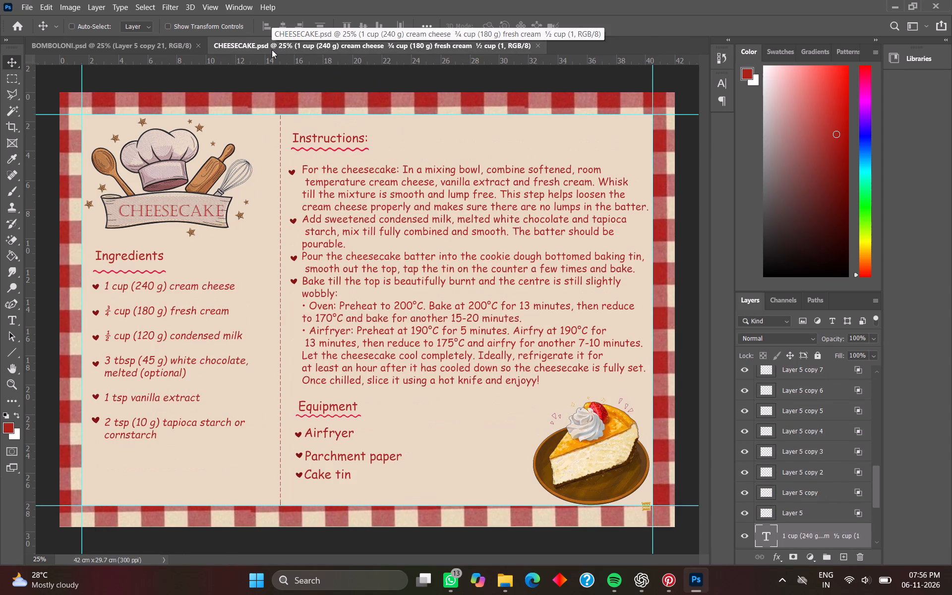
{"action": "key", "text": "ctrl+s"}
{"action": "left_click", "coordinate": [535, 45]}
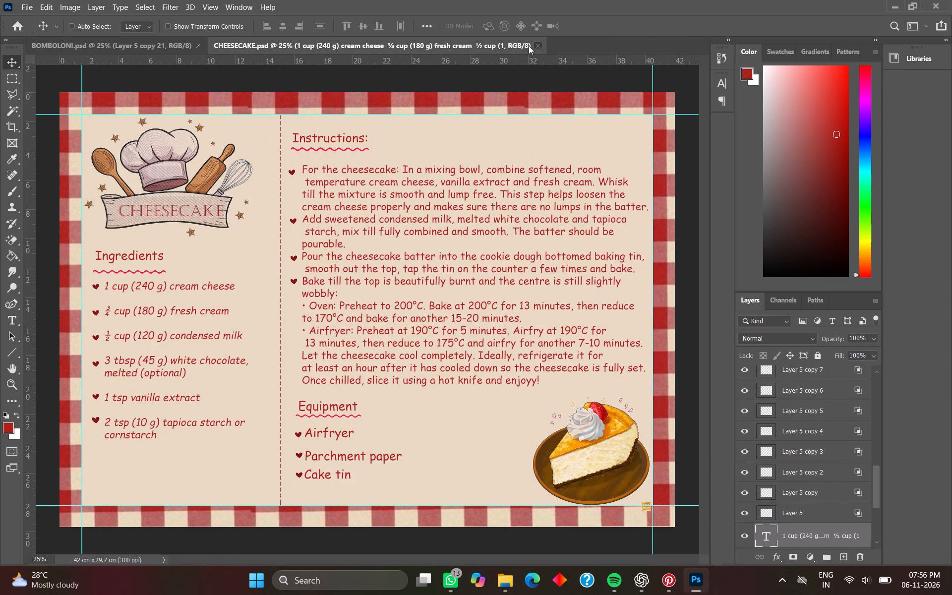
Save the Bomboloni document once more and close it.
{"action": "key", "text": "ctrl+s"}
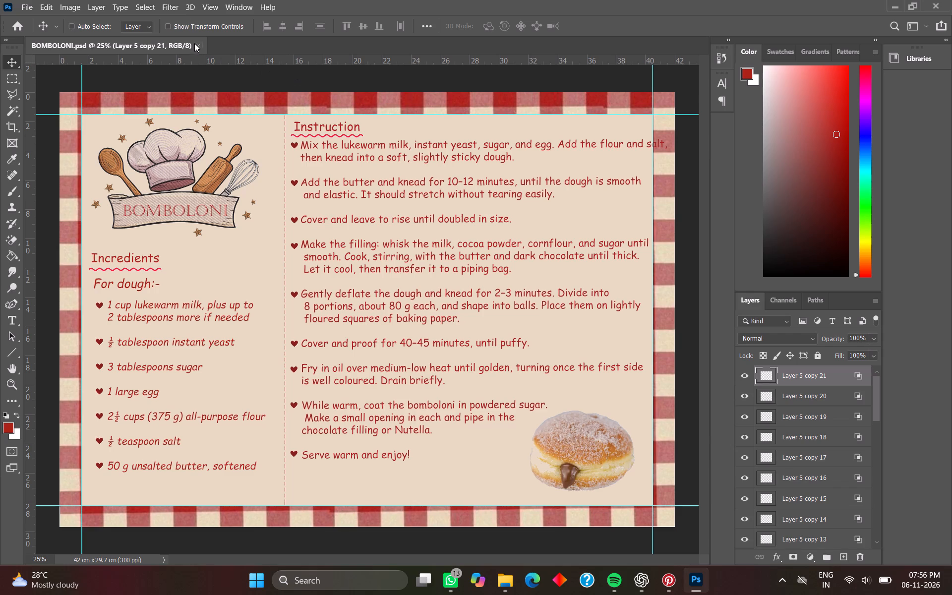
{"action": "left_click", "coordinate": [196, 45]}
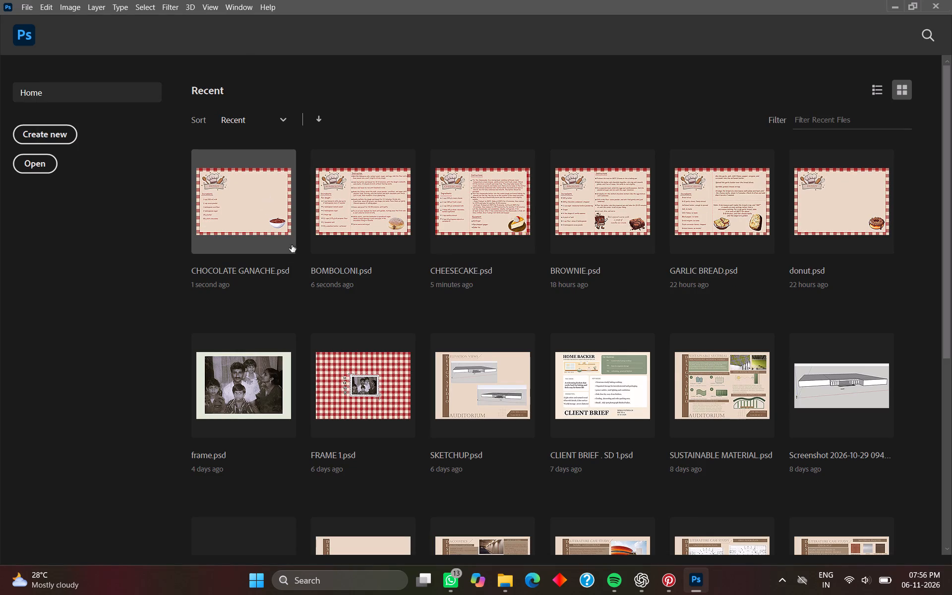
Reopen the recent CHOCOLATE GANACHE.psd document.
{"action": "double_click", "coordinate": [235, 192]}
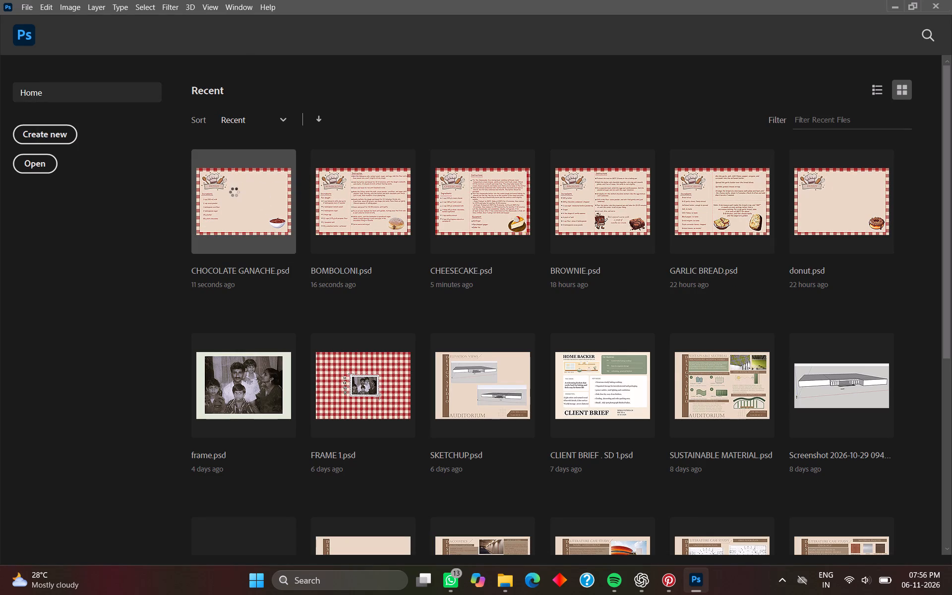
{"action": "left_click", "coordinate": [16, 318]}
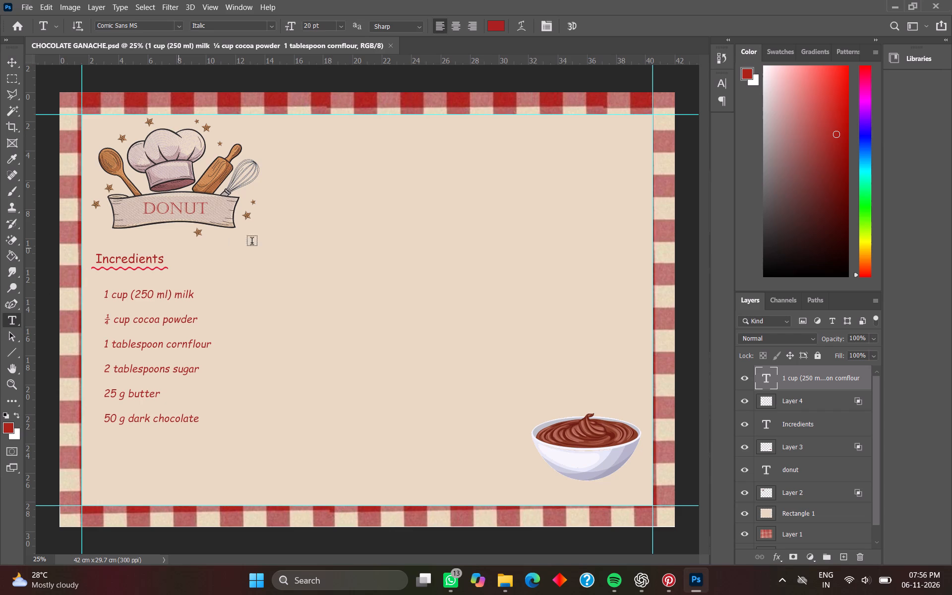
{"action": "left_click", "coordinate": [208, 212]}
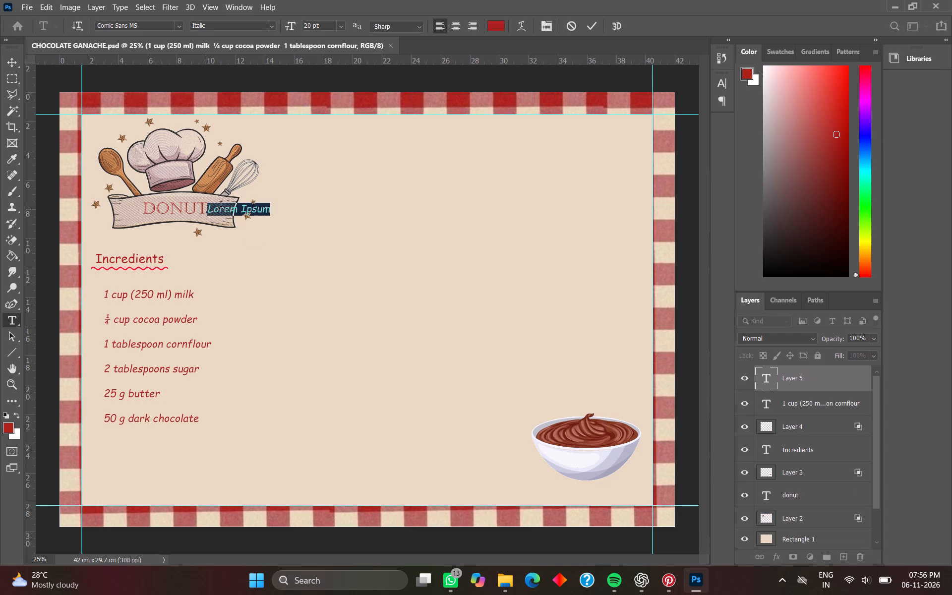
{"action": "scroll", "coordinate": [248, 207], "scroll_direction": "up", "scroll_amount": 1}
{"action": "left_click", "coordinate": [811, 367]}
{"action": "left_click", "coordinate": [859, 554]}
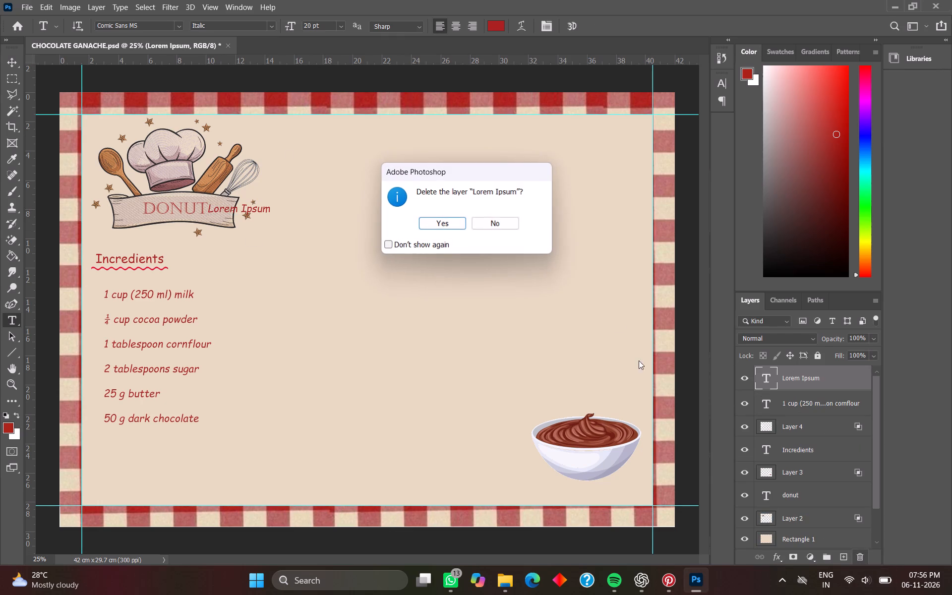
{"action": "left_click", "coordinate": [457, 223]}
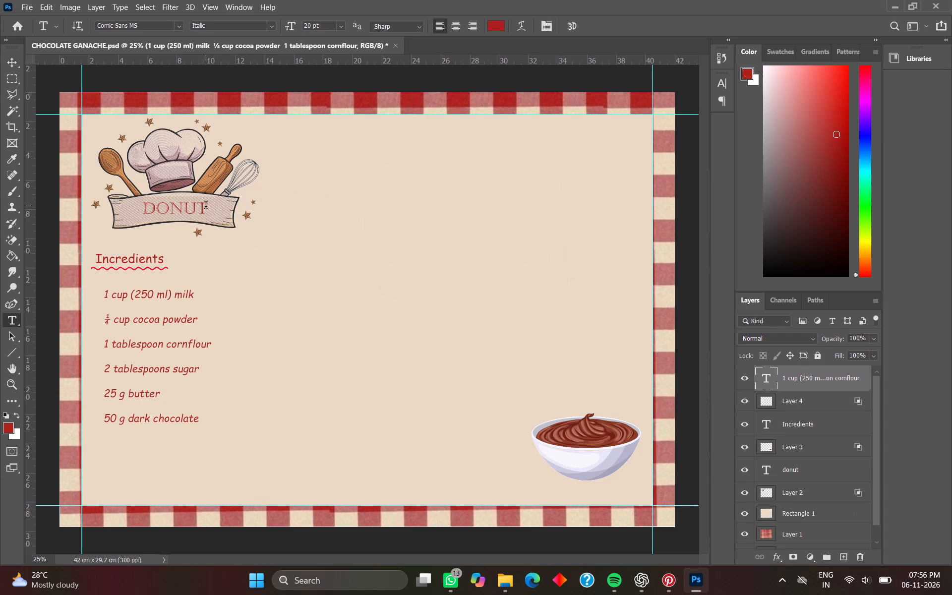
Replace the DONUT title on the logo banner with "chocolate filling".
{"action": "left_click", "coordinate": [206, 206]}
{"action": "key", "text": "BackSpace"}
{"action": "key", "text": "BackSpace"}
{"action": "key", "text": "BackSpace"}
{"action": "key", "text": "BackSpace"}
{"action": "key", "text": "BackSpace"}
{"action": "key", "text": "BackSpace"}
{"action": "key", "text": "BackSpace"}
{"action": "key", "text": "BackSpace"}
{"action": "key", "text": "BackSpace"}
{"action": "key", "text": "BackSpace"}
{"action": "key", "text": "BackSpace"}
{"action": "key", "text": "BackSpace"}
{"action": "key", "text": "BackSpace"}
{"action": "key", "text": "BackSpace"}
{"action": "key", "text": "BackSpace"}
{"action": "key", "text": "BackSpace"}
{"action": "key", "text": "BackSpace"}
{"action": "key", "text": "BackSpace"}
{"action": "key", "text": "BackSpace"}
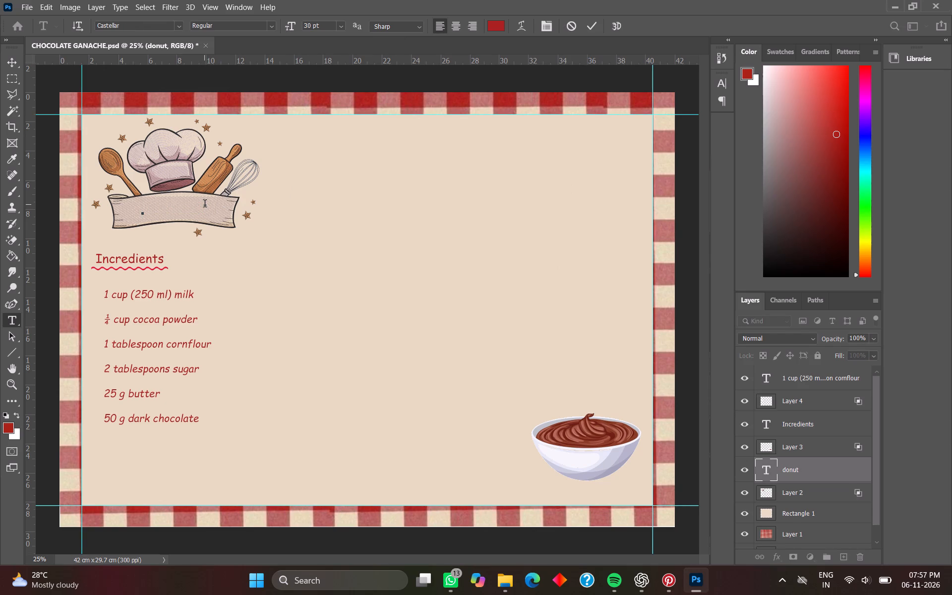
{"action": "type", "text": "ch"}
{"action": "type", "text": "ocolate"}
{"action": "key", "text": "space"}
{"action": "type", "text": "filling"}
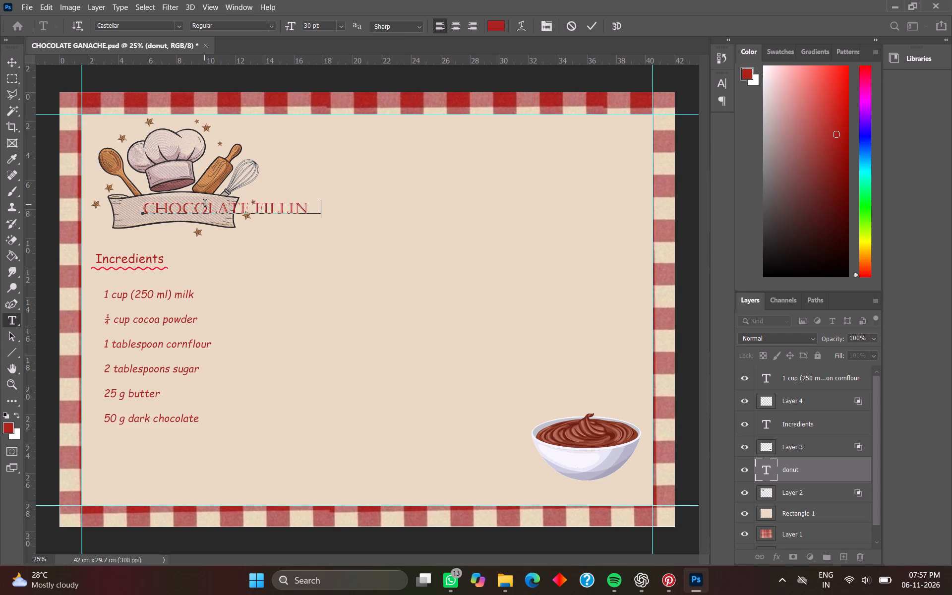
Set the font size of the whole banner title to 18 pt.
{"action": "left_click_drag", "start_coordinate": [320, 206], "coordinate": [194, 200]}
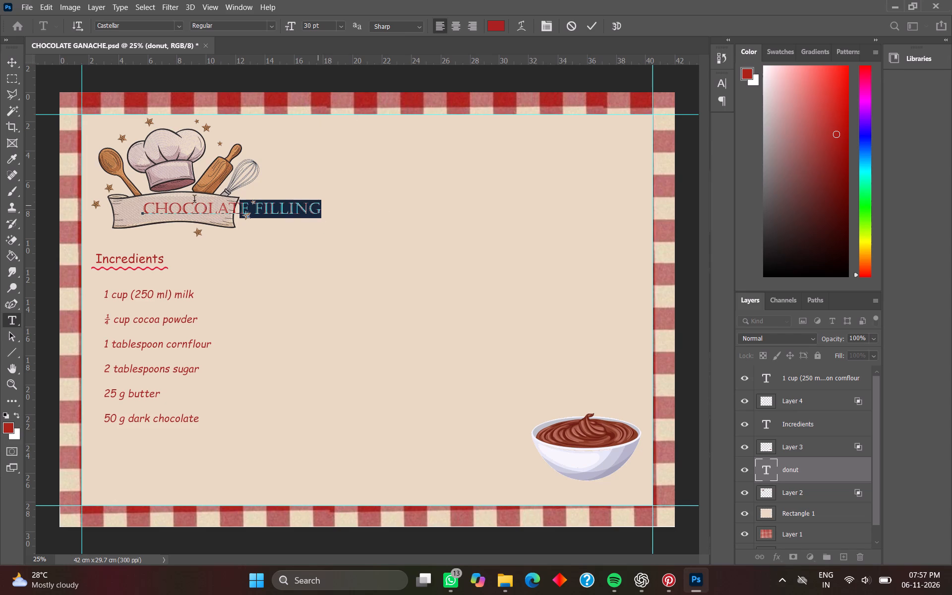
{"action": "left_click_drag", "start_coordinate": [194, 200], "coordinate": [105, 176]}
{"action": "left_click", "coordinate": [340, 27]}
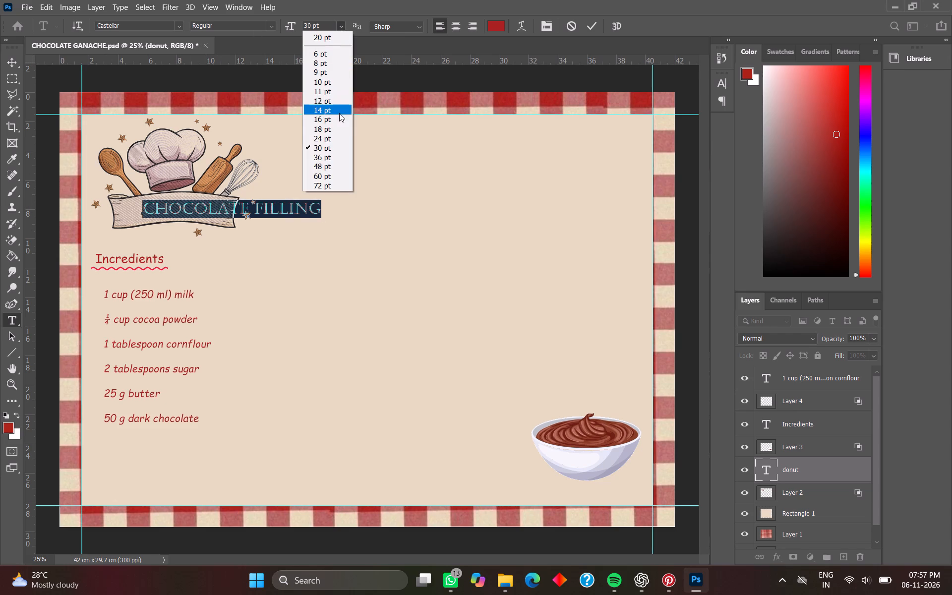
{"action": "left_click", "coordinate": [337, 115]}
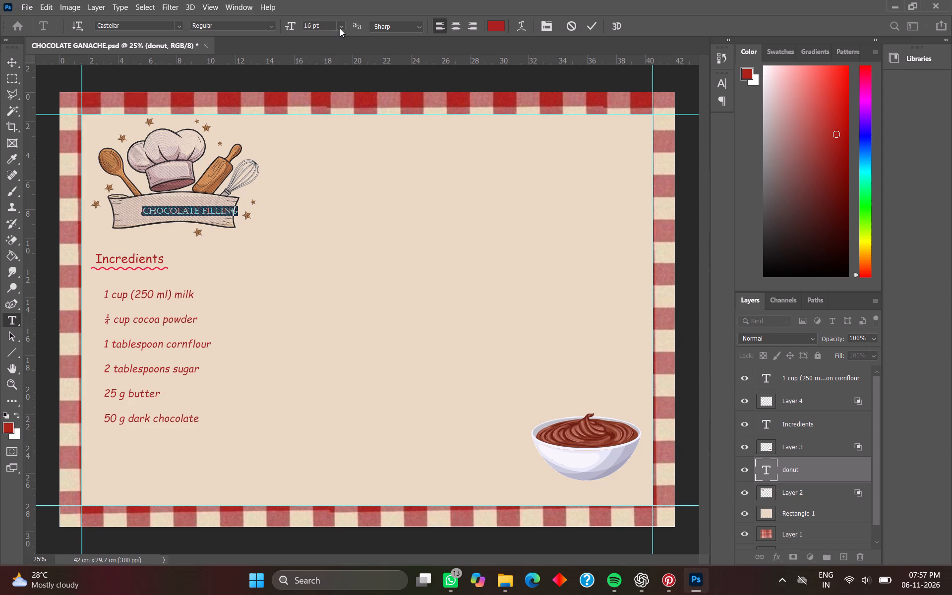
{"action": "left_click", "coordinate": [340, 28]}
{"action": "left_click", "coordinate": [320, 23]}
{"action": "left_click", "coordinate": [310, 26]}
{"action": "key", "text": "BackSpace"}
{"action": "key", "text": "BackSpace"}
{"action": "type", "text": "17"}
{"action": "key", "text": "Return"}
{"action": "left_click", "coordinate": [341, 25]}
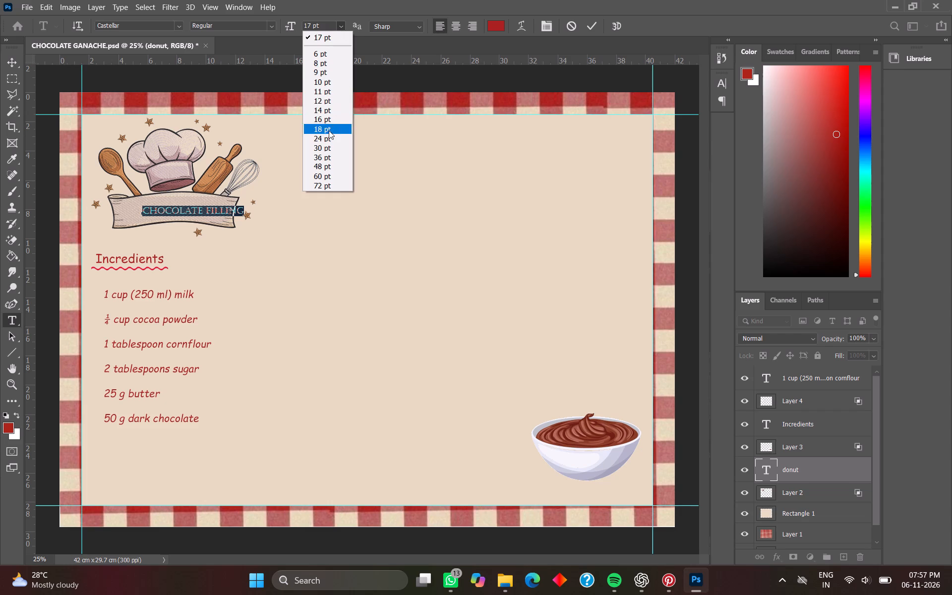
{"action": "left_click", "coordinate": [329, 131]}
Move the chocolate filling title left so that it sits centred on the logo banner.
{"action": "left_click", "coordinate": [14, 65]}
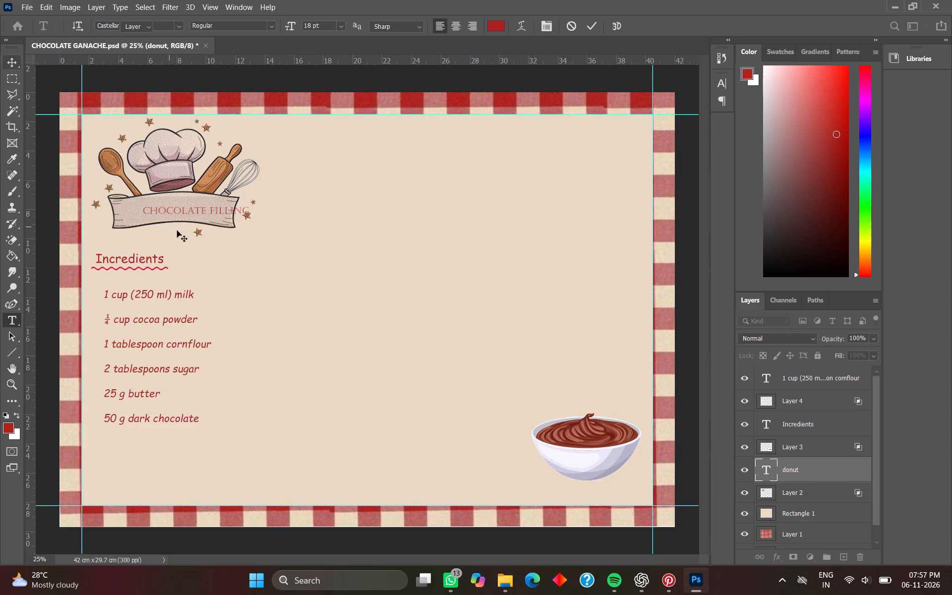
{"action": "left_click_drag", "start_coordinate": [176, 209], "coordinate": [151, 207]}
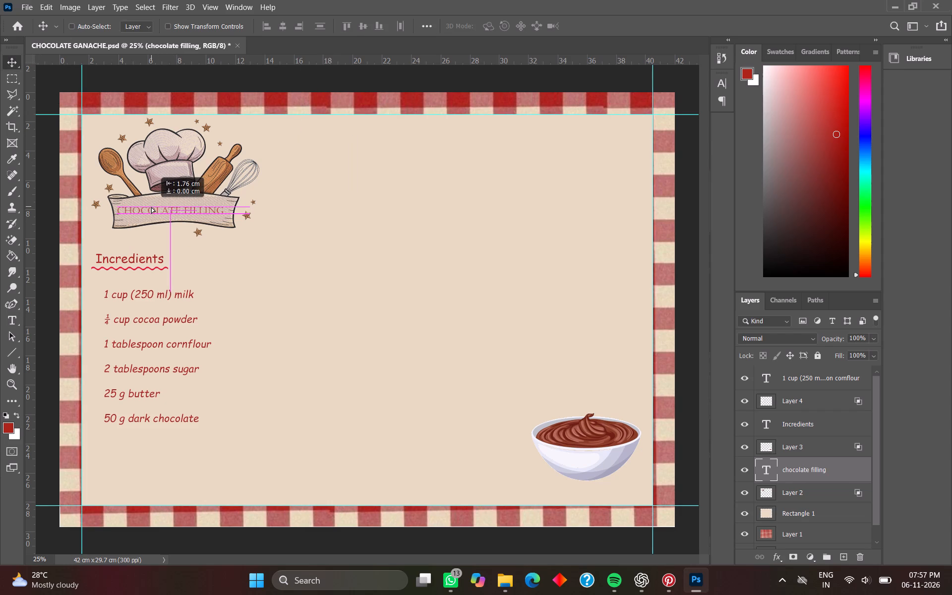
{"action": "left_click_drag", "start_coordinate": [151, 207], "coordinate": [153, 207]}
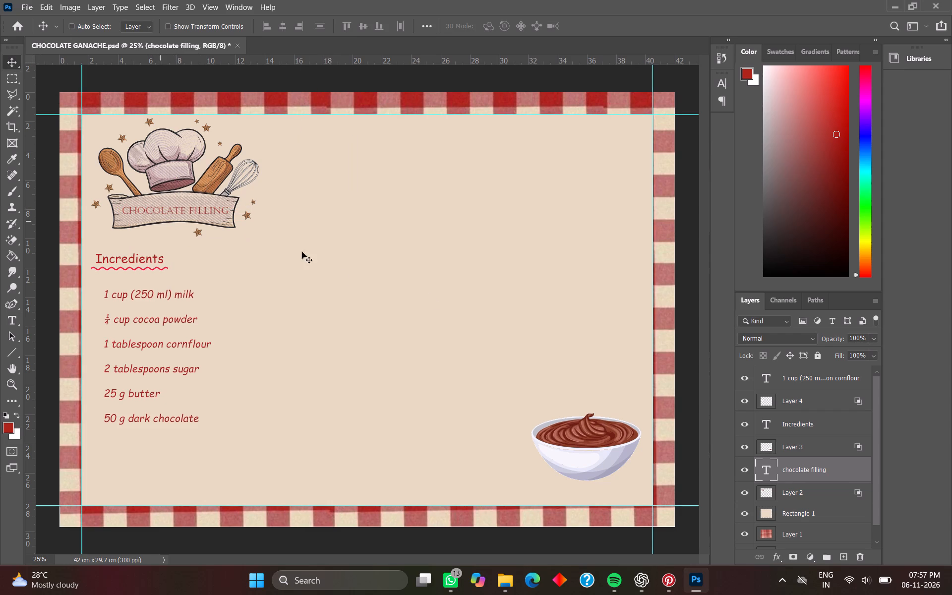
Switch to Pinterest, copy the chocolate-dripping whisk picture from the "chocolate ganache animation" search, and paste it into the Photoshop card.
{"action": "scroll", "coordinate": [331, 399], "scroll_direction": "down", "scroll_amount": 4}
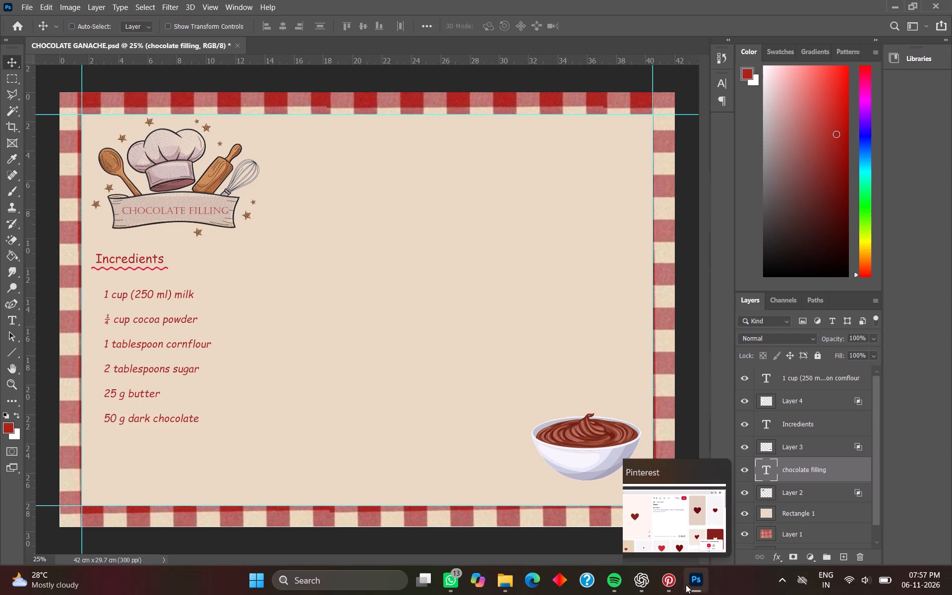
{"action": "left_click", "coordinate": [664, 583]}
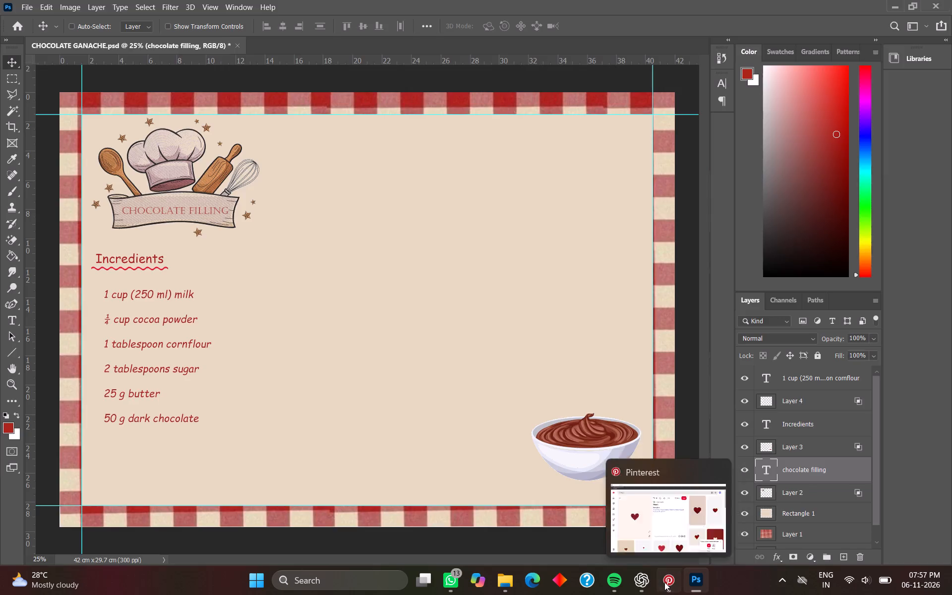
{"action": "left_click", "coordinate": [426, 68]}
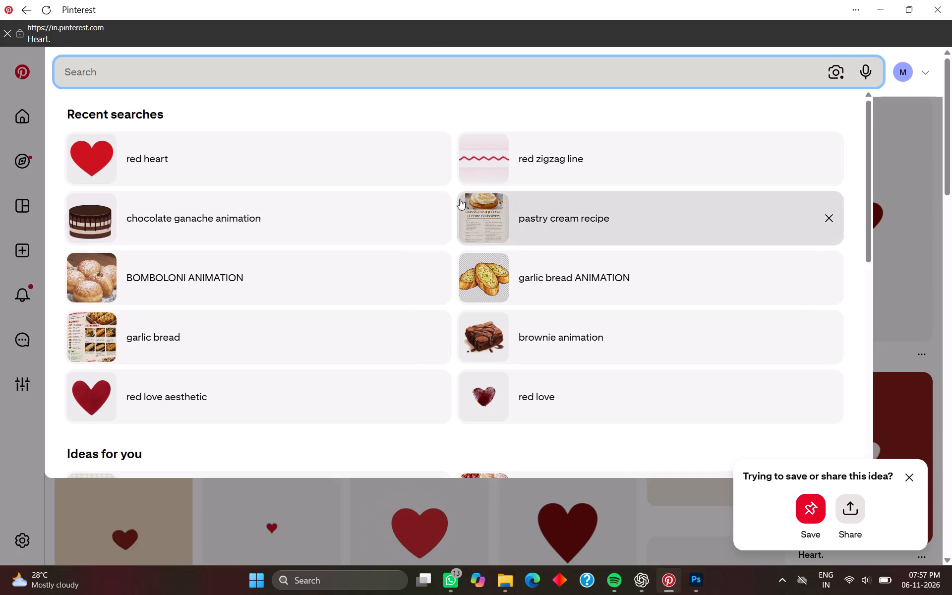
{"action": "left_click", "coordinate": [366, 203]}
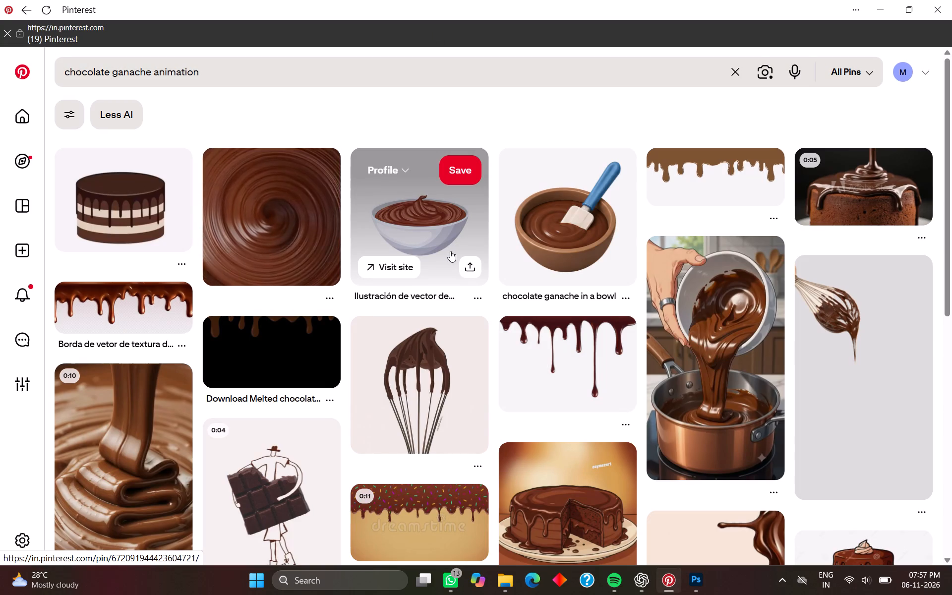
{"action": "left_click", "coordinate": [887, 353]}
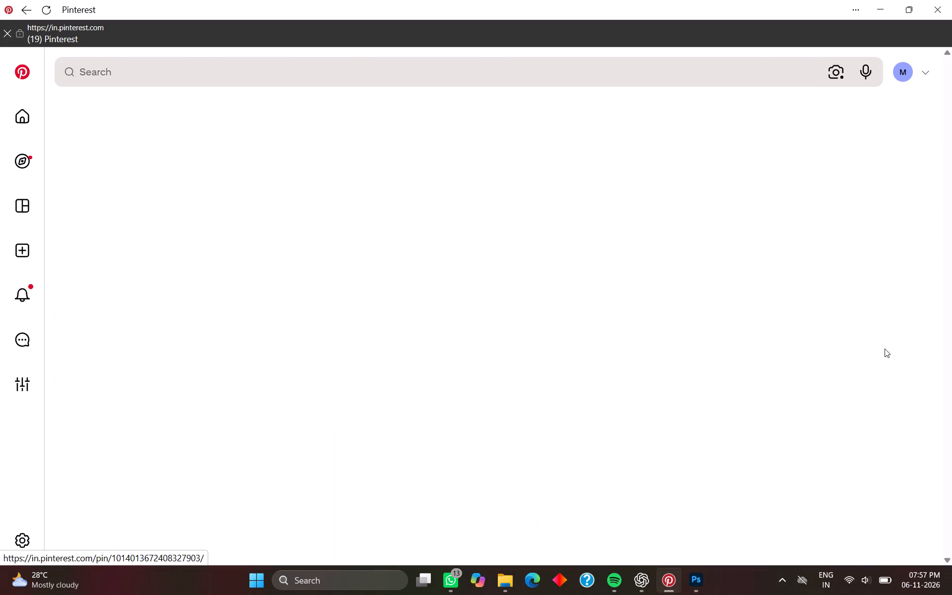
{"action": "right_click", "coordinate": [245, 247]}
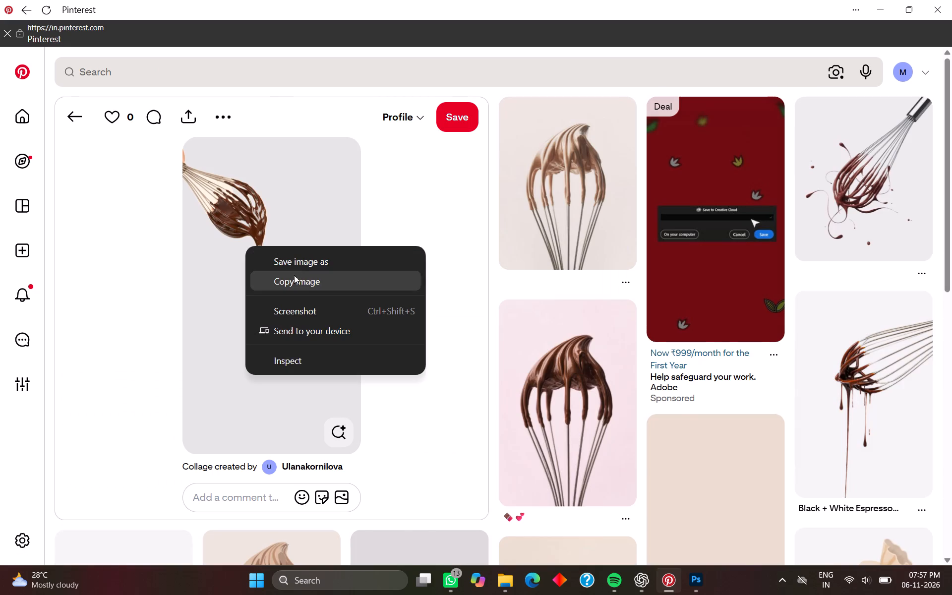
{"action": "left_click", "coordinate": [296, 279]}
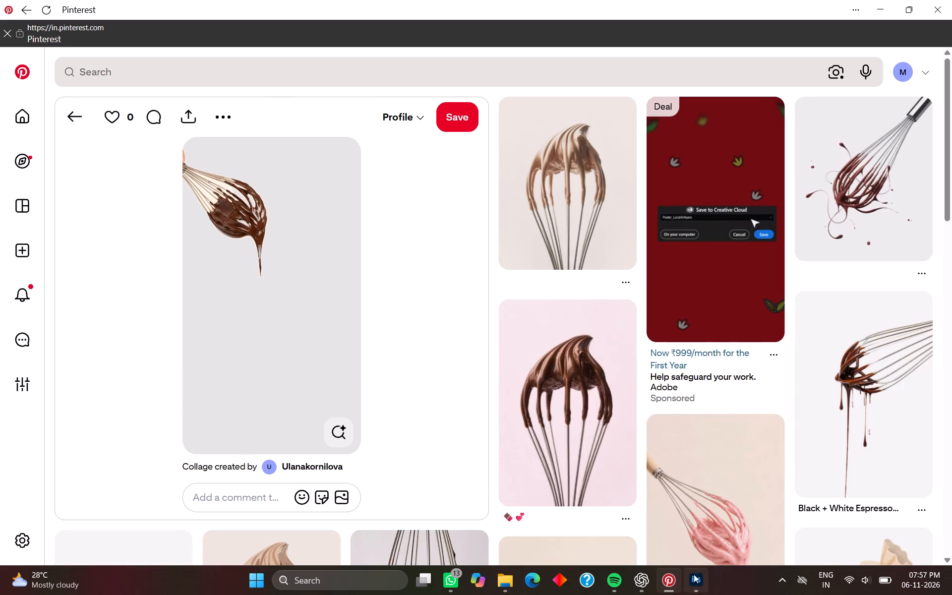
{"action": "left_click", "coordinate": [693, 574]}
{"action": "key", "text": "ctrl+v"}
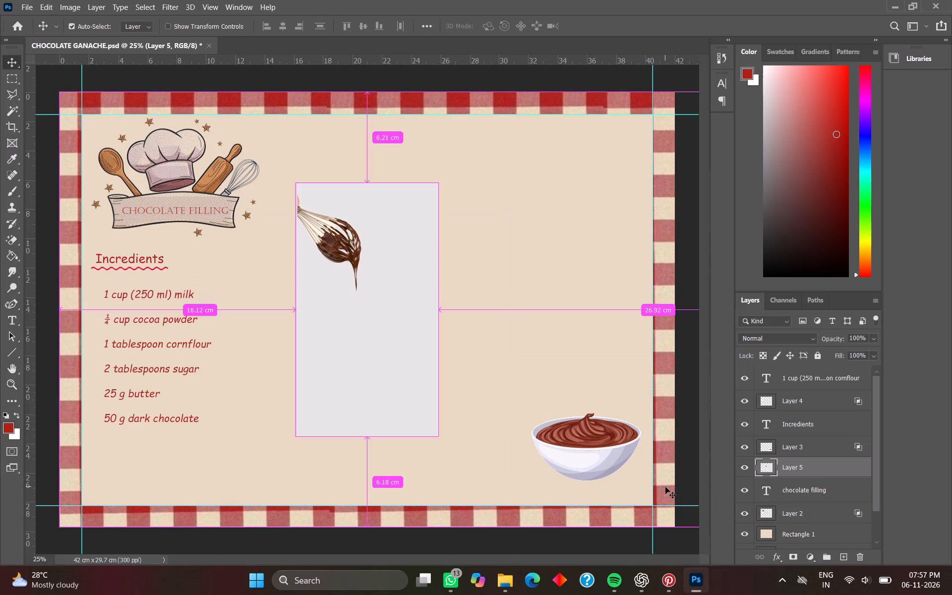
Hide the whisk picture's light background by setting its Blend If This Layer white limit to 215.
{"action": "double_click", "coordinate": [824, 473]}
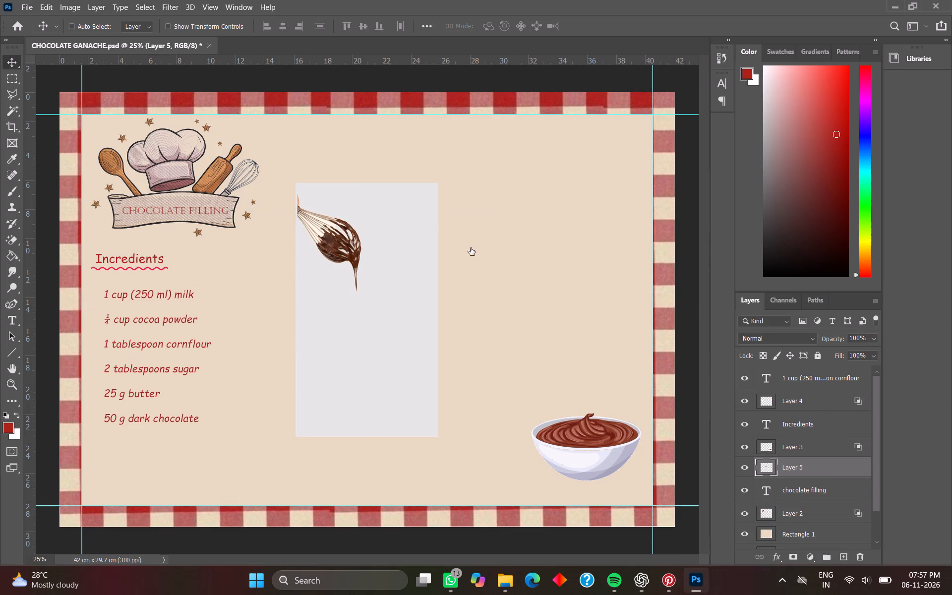
{"action": "left_click_drag", "start_coordinate": [754, 301], "coordinate": [744, 302]}
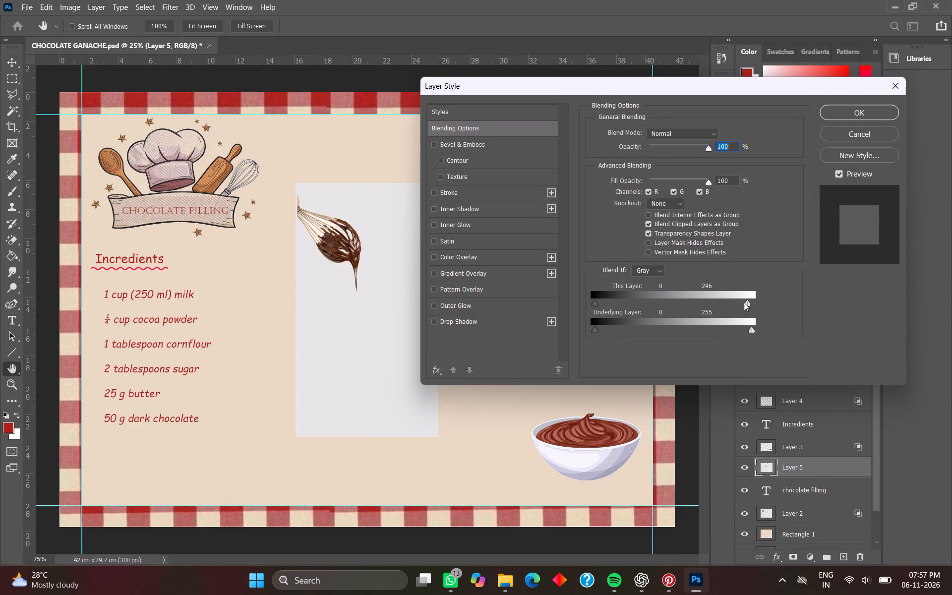
{"action": "left_click_drag", "start_coordinate": [744, 302], "coordinate": [727, 303]}
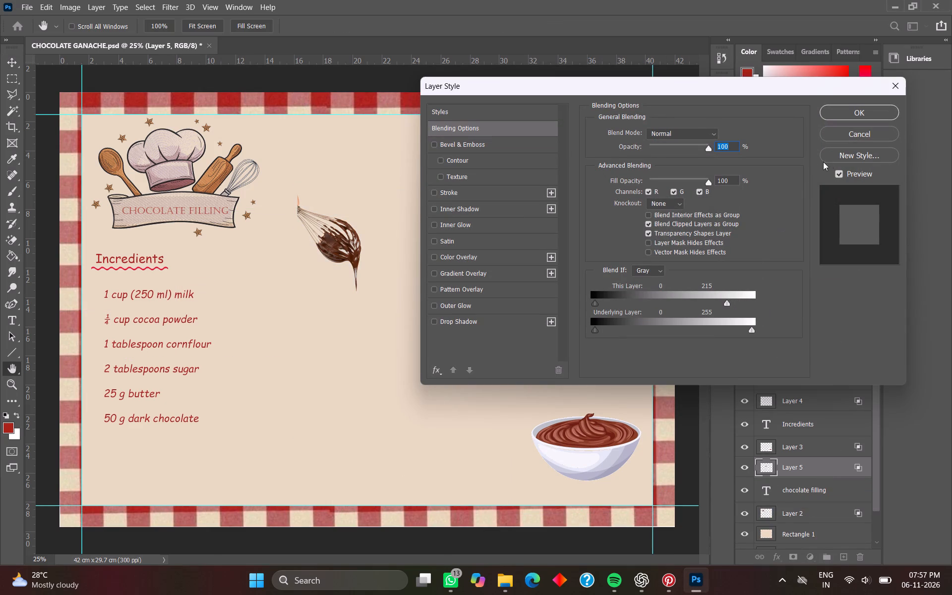
{"action": "left_click", "coordinate": [865, 115]}
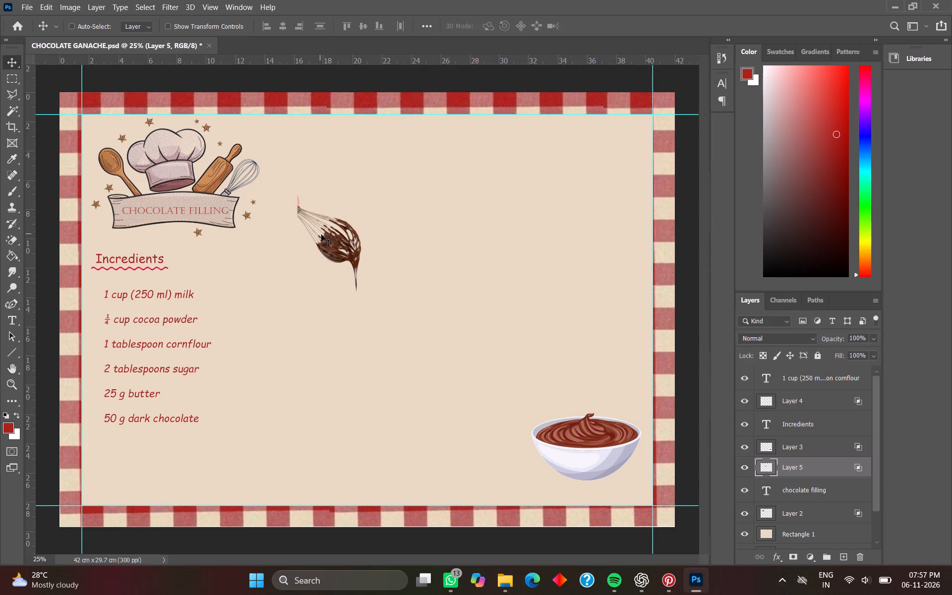
Move the chocolate whisk picture to the card's lower-left corner below the ingredients and scale it down to about 90%.
{"action": "left_click_drag", "start_coordinate": [322, 236], "coordinate": [107, 464]}
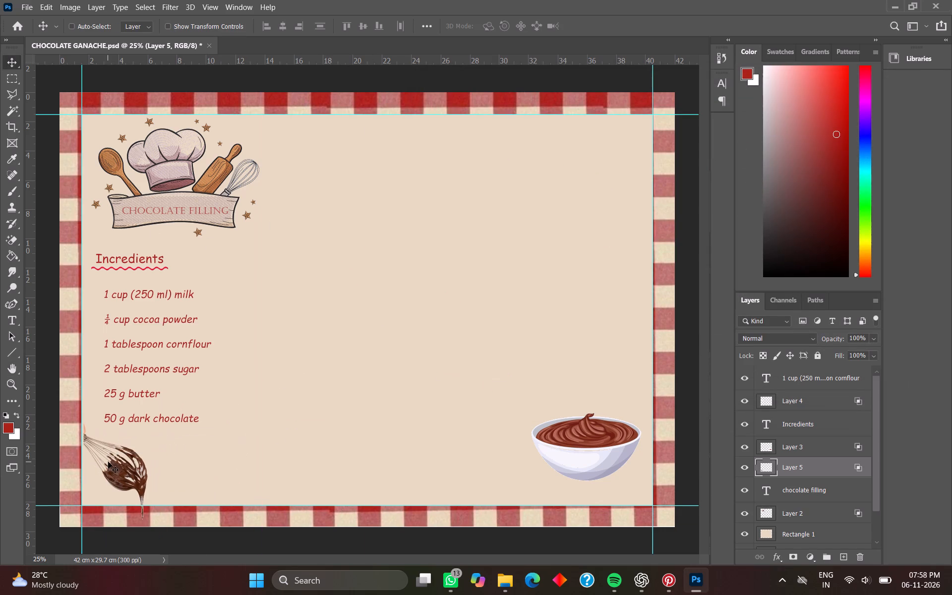
{"action": "key", "text": "ctrl+t"}
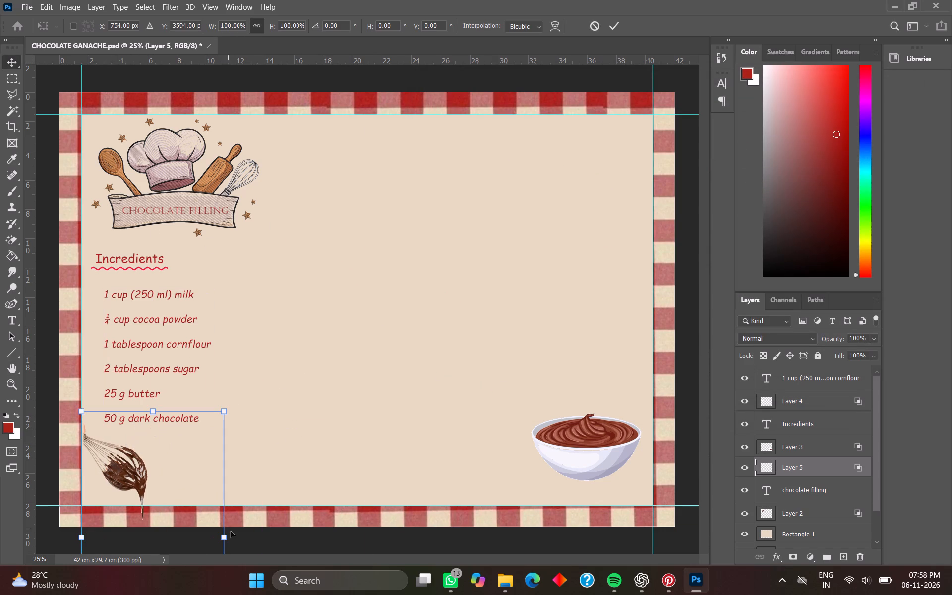
{"action": "left_click_drag", "start_coordinate": [80, 410], "coordinate": [97, 428]}
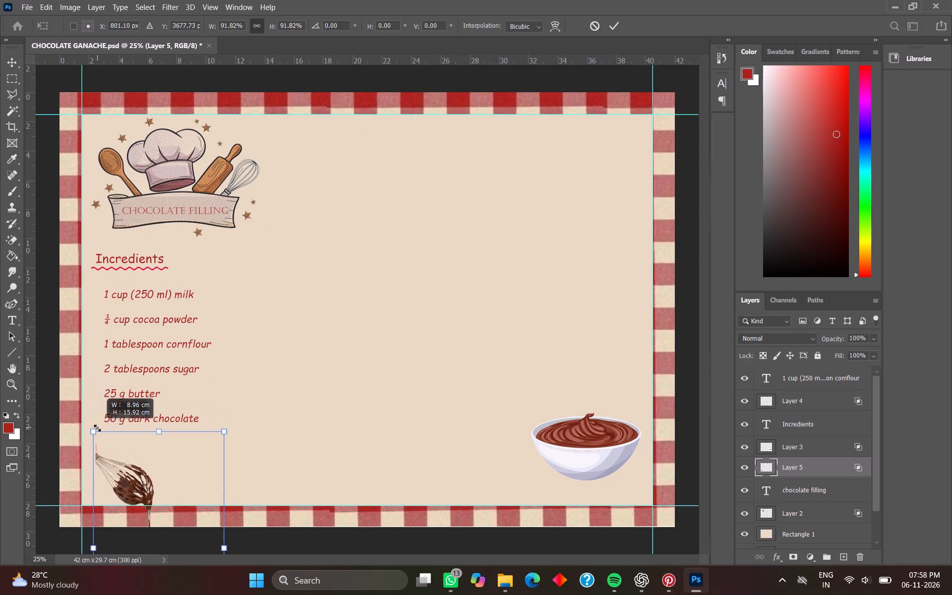
{"action": "left_click_drag", "start_coordinate": [97, 428], "coordinate": [102, 432]}
{"action": "left_click_drag", "start_coordinate": [113, 488], "coordinate": [100, 456]}
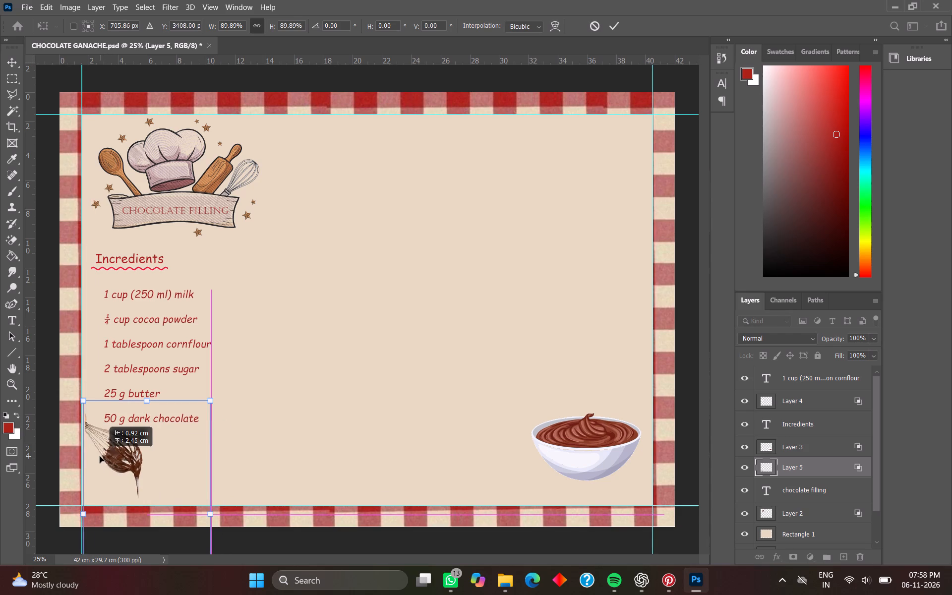
{"action": "left_click_drag", "start_coordinate": [100, 456], "coordinate": [98, 456]}
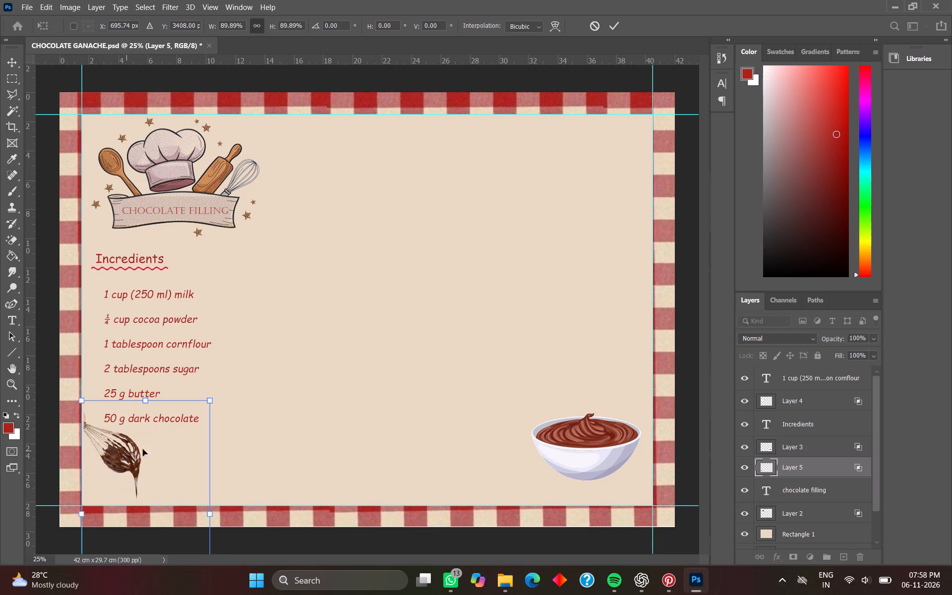
{"action": "left_click", "coordinate": [828, 472]}
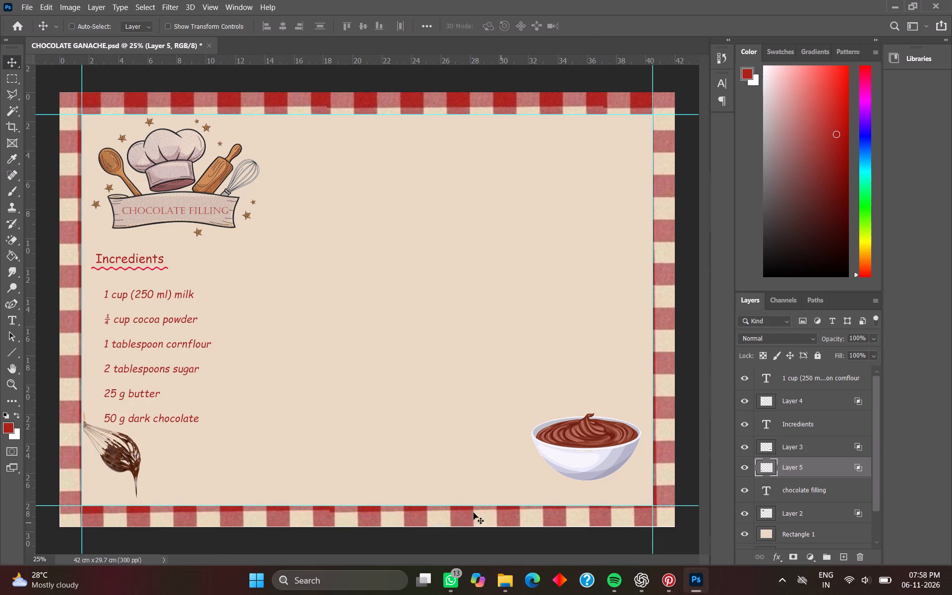
With Line tool dimensions of 5 px by 3156 px, draw a vertical dashed red divider about 26.7 cm long beside the ingredients, between the horizontal guides.
{"action": "left_click", "coordinate": [13, 351]}
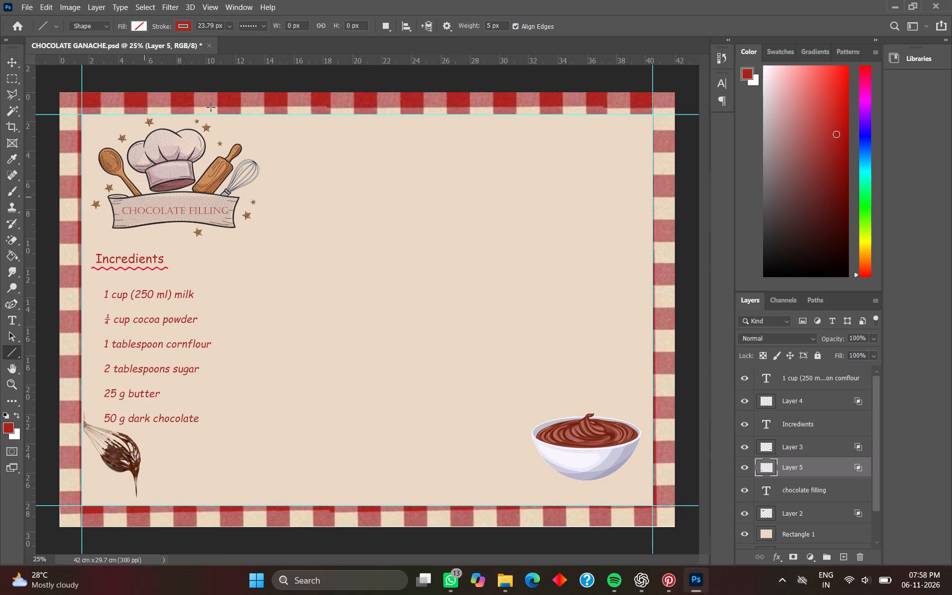
{"action": "left_click", "coordinate": [292, 24]}
{"action": "key", "text": "BackSpace"}
{"action": "key", "text": "BackSpace"}
{"action": "key", "text": "BackSpace"}
{"action": "key", "text": "BackSpace"}
{"action": "key", "text": "BackSpace"}
{"action": "key", "text": "BackSpace"}
{"action": "key", "text": "BackSpace"}
{"action": "key", "text": "BackSpace"}
{"action": "key", "text": "BackSpace"}
{"action": "key", "text": "5"}
{"action": "key", "text": "Return"}
{"action": "left_click", "coordinate": [350, 25]}
{"action": "key", "text": "BackSpace"}
{"action": "key", "text": "BackSpace"}
{"action": "key", "text": "BackSpace"}
{"action": "type", "text": "3156"}
{"action": "key", "text": "Return"}
{"action": "left_click_drag", "start_coordinate": [288, 114], "coordinate": [295, 321]}
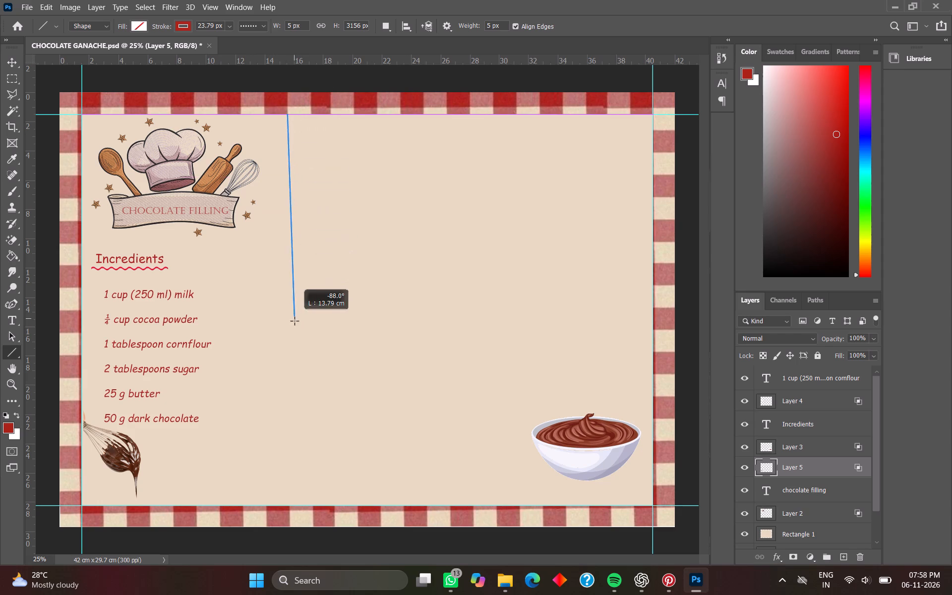
{"action": "left_click_drag", "start_coordinate": [295, 321], "coordinate": [292, 504]}
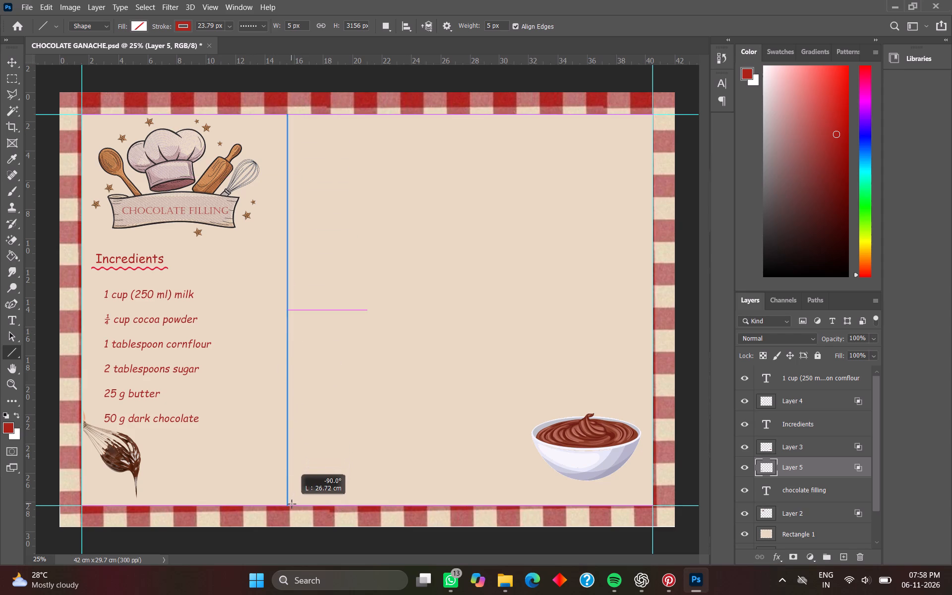
{"action": "left_click_drag", "start_coordinate": [292, 504], "coordinate": [292, 504]}
{"action": "left_click", "coordinate": [836, 474]}
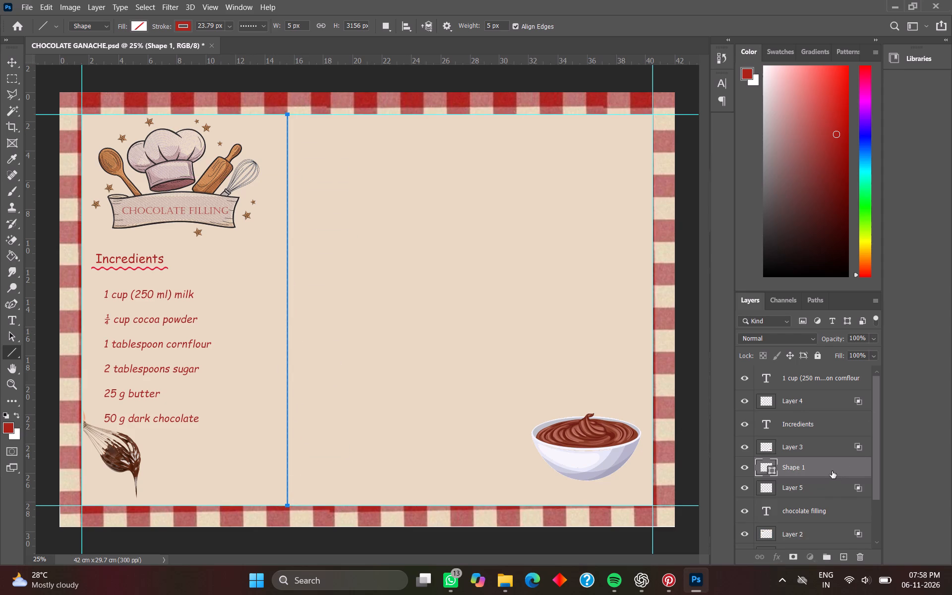
{"action": "left_click", "coordinate": [834, 450]}
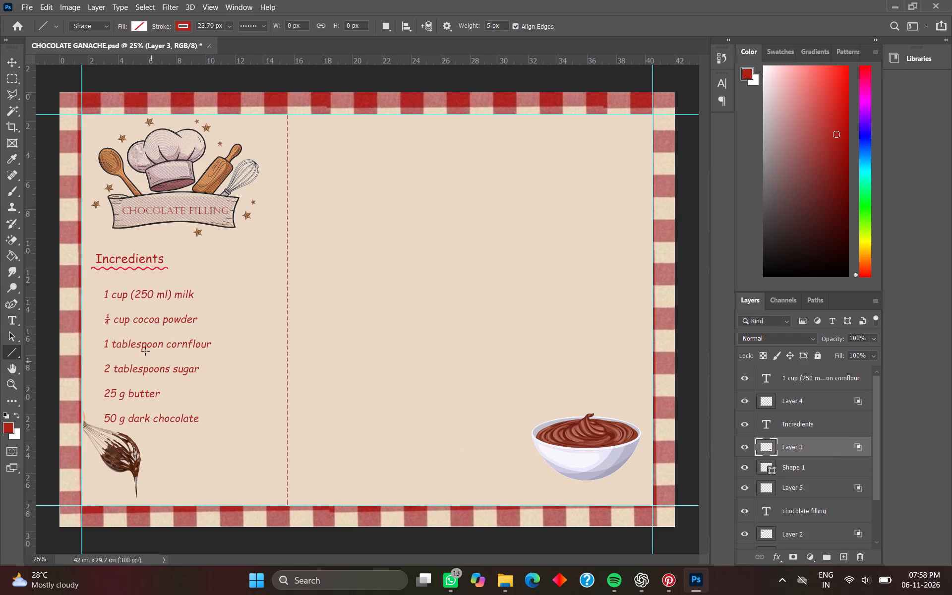
Move the ingredient list about 0.4 cm right and 0.2 cm down below its heading.
{"action": "left_click", "coordinate": [9, 65]}
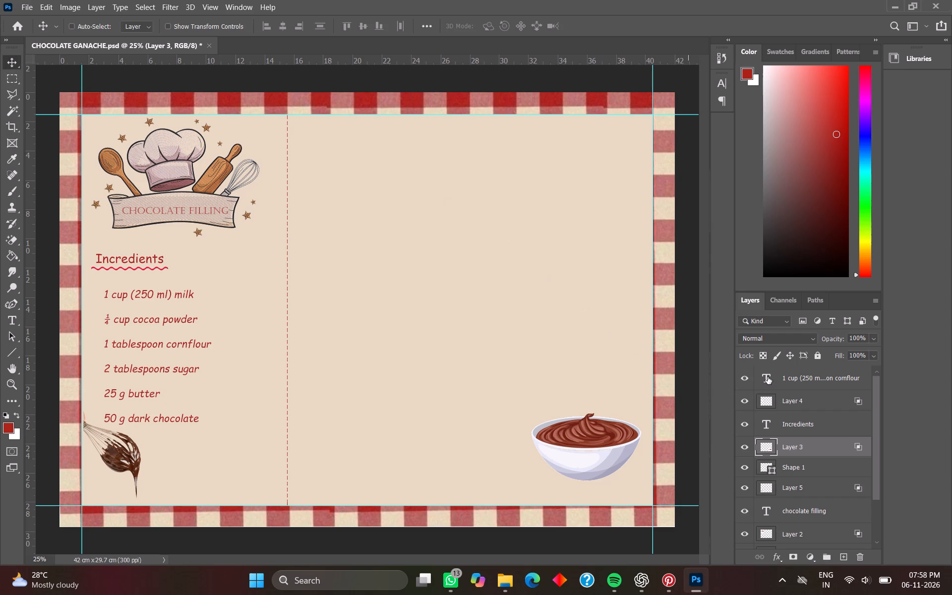
{"action": "left_click", "coordinate": [797, 373]}
{"action": "left_click_drag", "start_coordinate": [184, 344], "coordinate": [188, 344]}
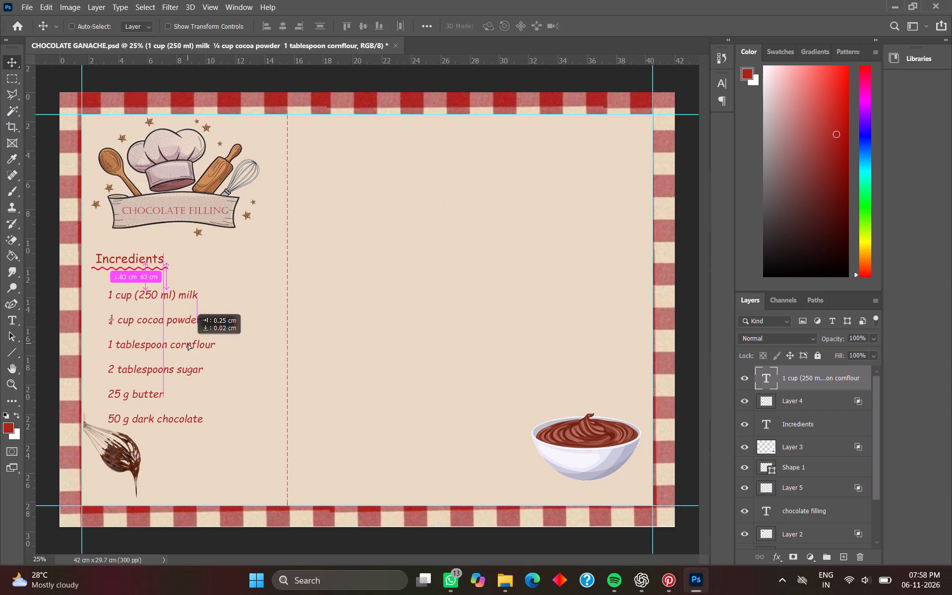
{"action": "left_click_drag", "start_coordinate": [188, 344], "coordinate": [192, 345]}
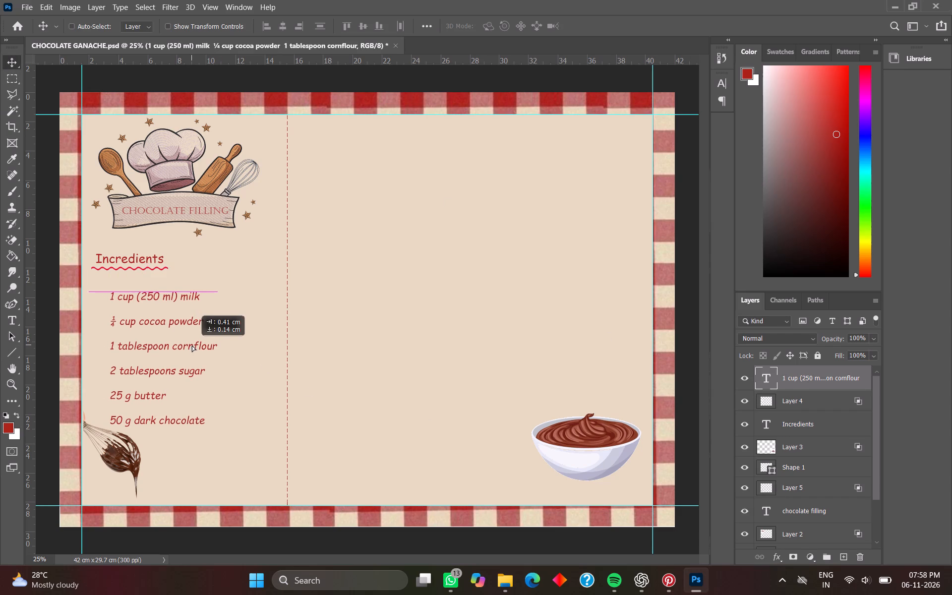
{"action": "left_click_drag", "start_coordinate": [192, 345], "coordinate": [196, 348]}
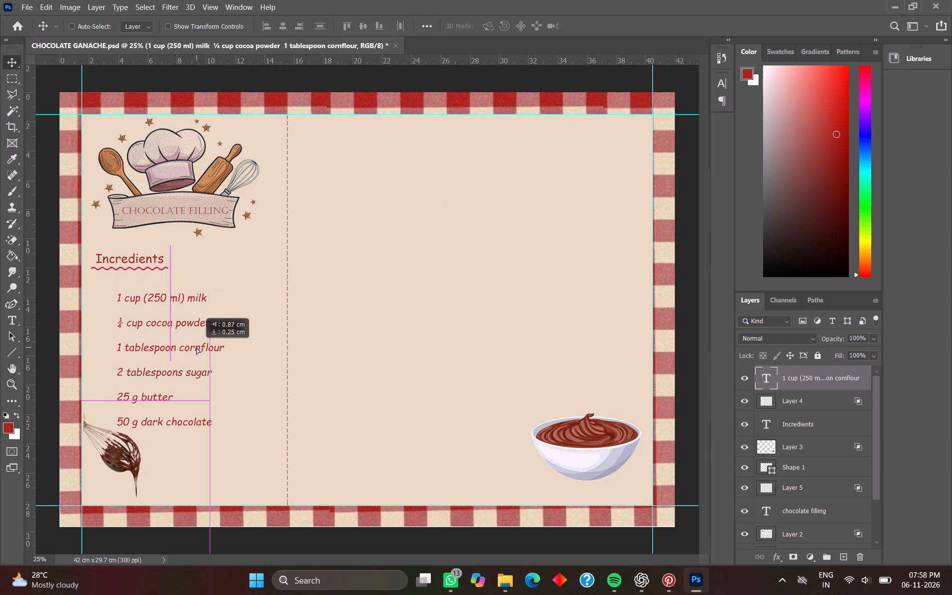
{"action": "left_click_drag", "start_coordinate": [196, 348], "coordinate": [192, 347]}
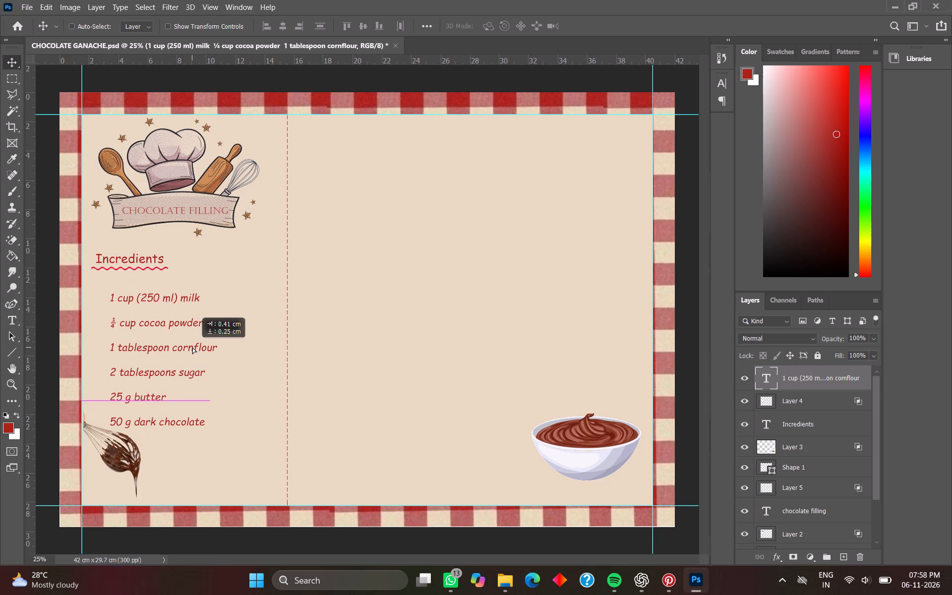
{"action": "left_click_drag", "start_coordinate": [192, 347], "coordinate": [192, 346]}
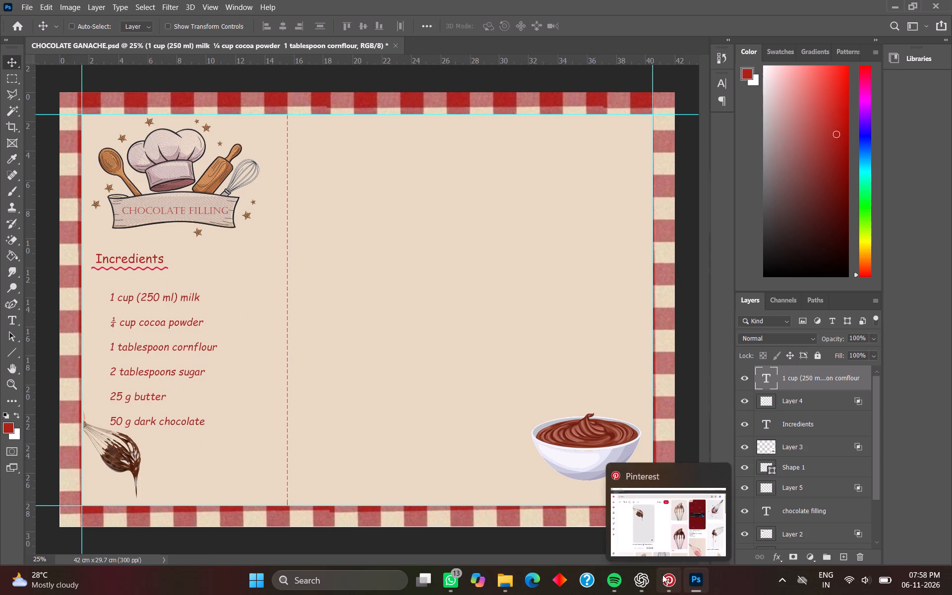
Switch to Pinterest, search for "red heart" and open the small "Heart." pin with the pale pink background.
{"action": "left_click", "coordinate": [662, 575]}
{"action": "left_click", "coordinate": [461, 66]}
{"action": "left_click", "coordinate": [505, 155]}
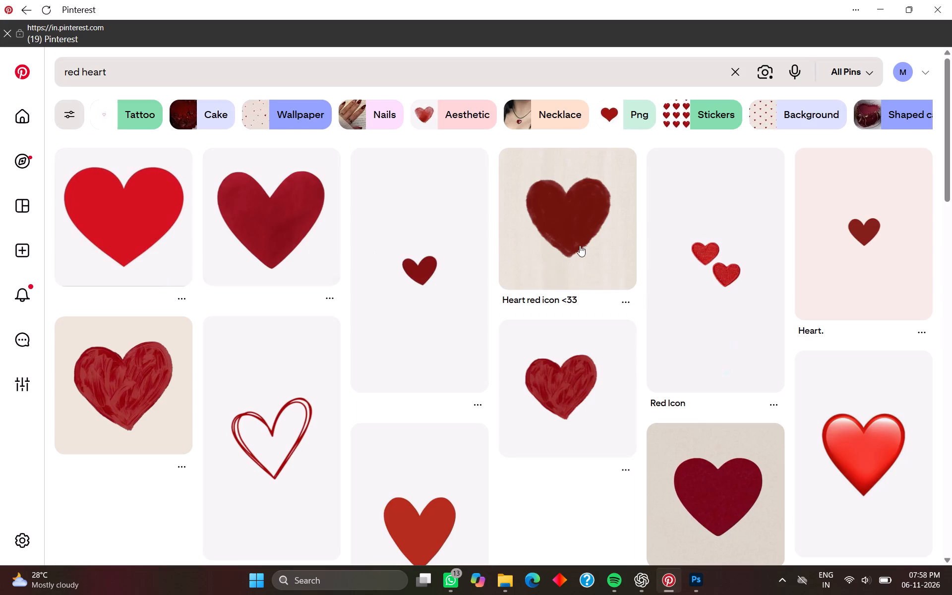
{"action": "left_click", "coordinate": [850, 261]}
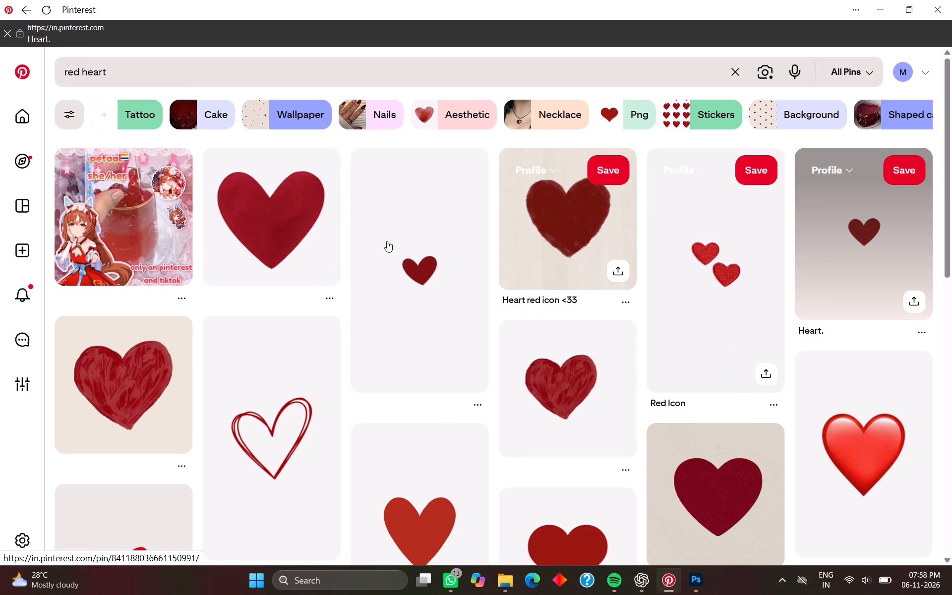